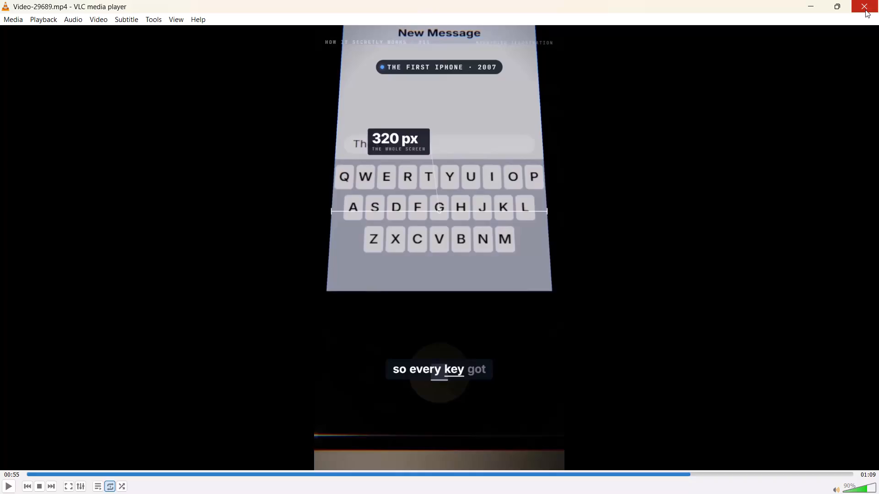
Resume playback of Video-29689.mp4 and watch how it explains the phone keyboard's keys.
click(577, 273)
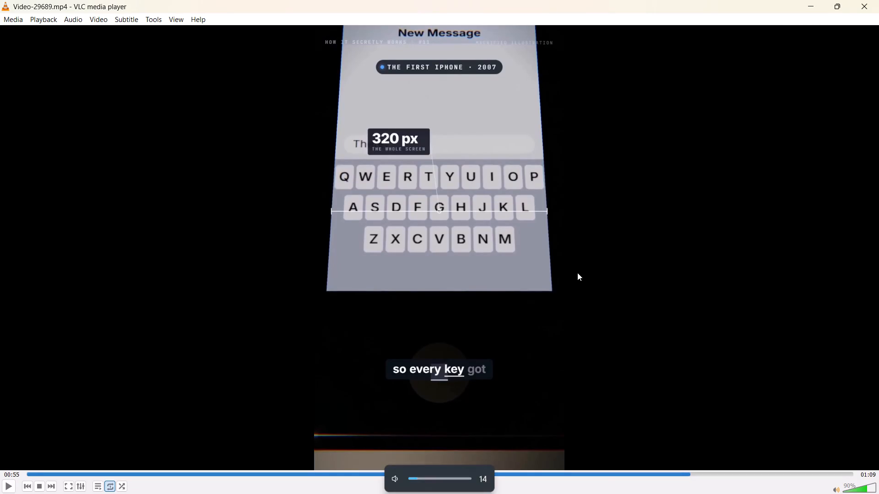
key(space)
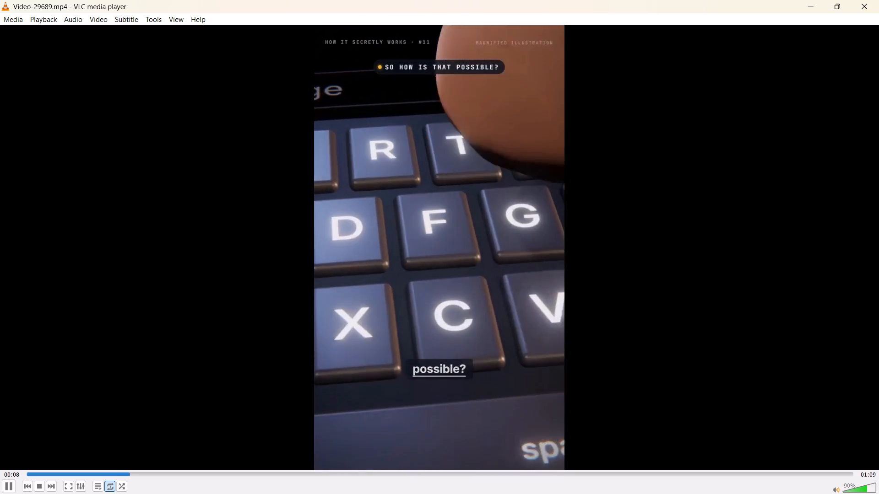
click(701, 239)
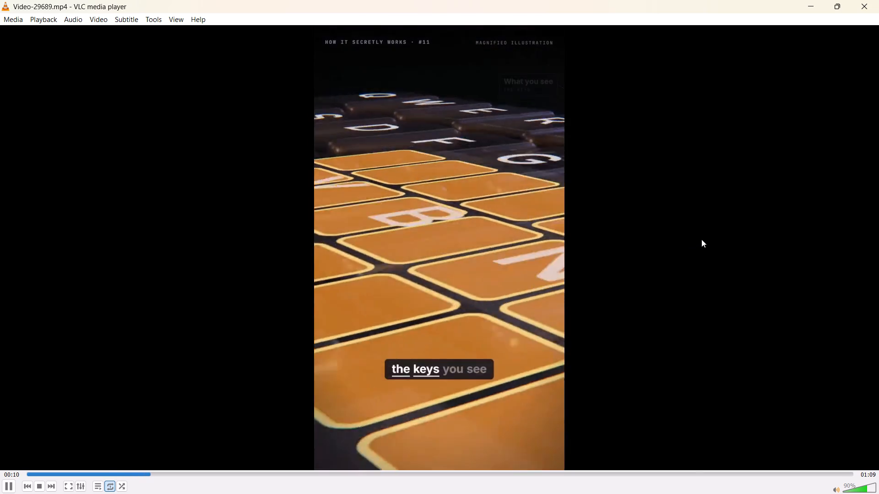
Close the video player and return to the keyboard-typing script in the untitled Google Docs document.
click(878, 0)
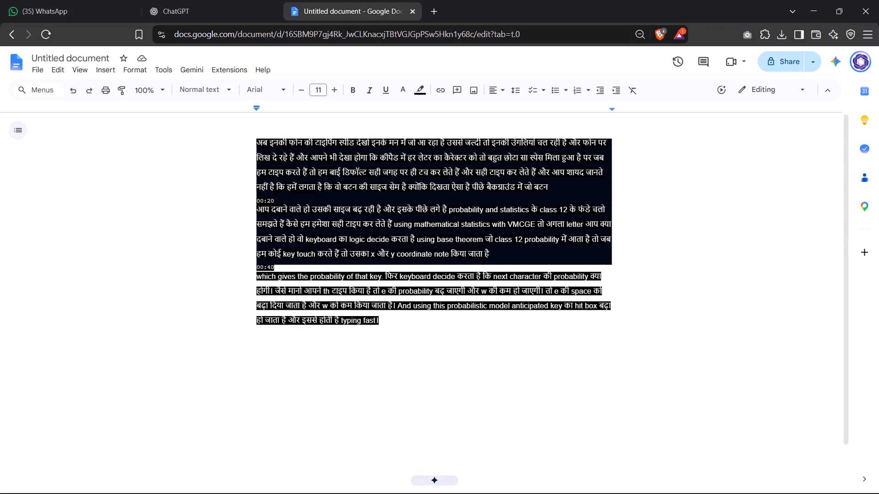
click(613, 288)
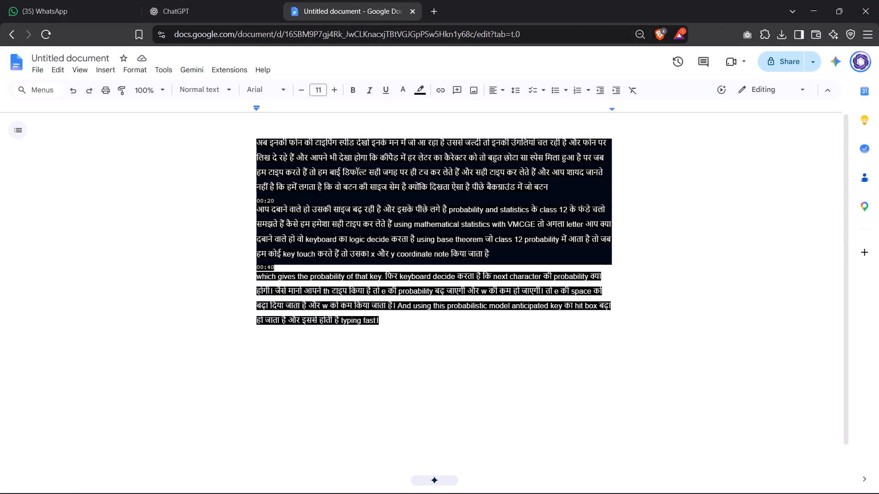
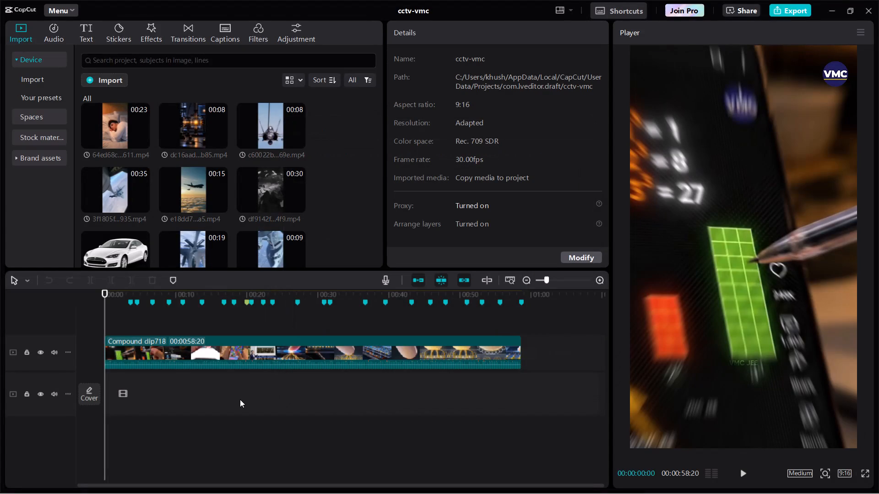
Move Compound clip718 along its timeline track so it starts at about 1 minute 21 seconds.
ctrl+scroll(240, 399, down, 7)
click(191, 358)
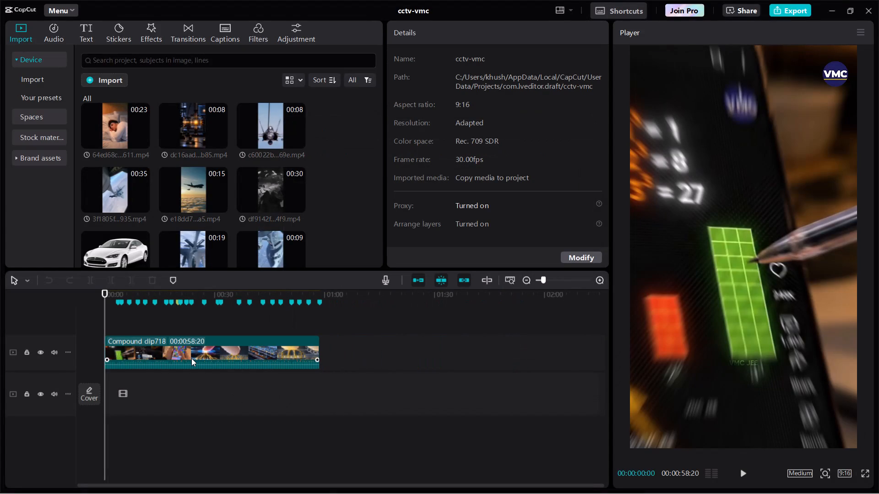
ctrl+scroll(191, 358, down, 1)
drag(170, 356, 441, 354)
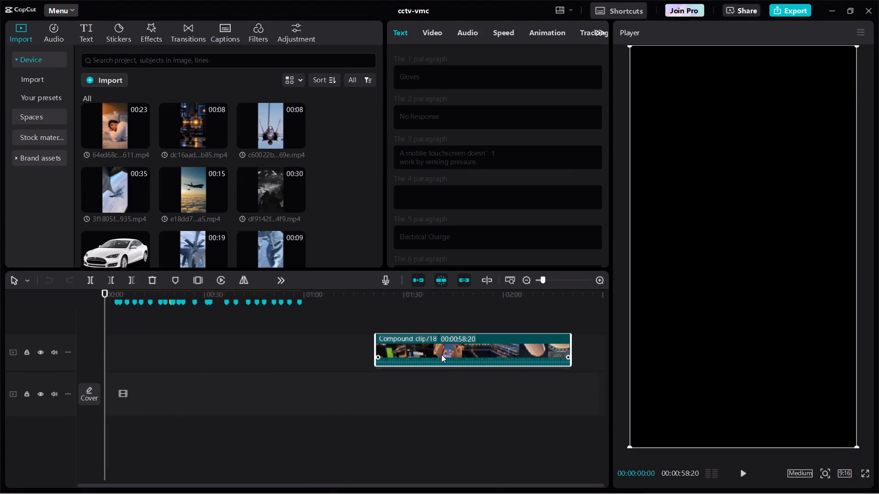
Undo the pre-process of Compound clip718.
right_click(401, 343)
click(435, 272)
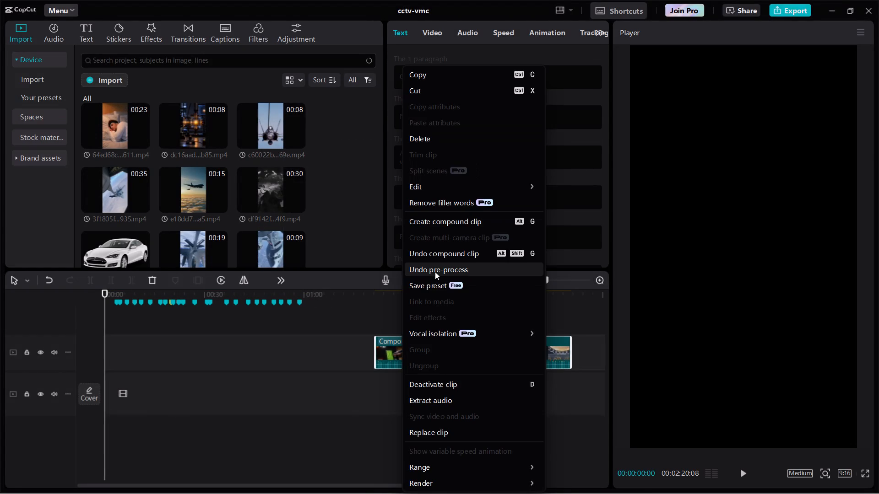
Delete all existing markers in the timeline.
right_click(301, 303)
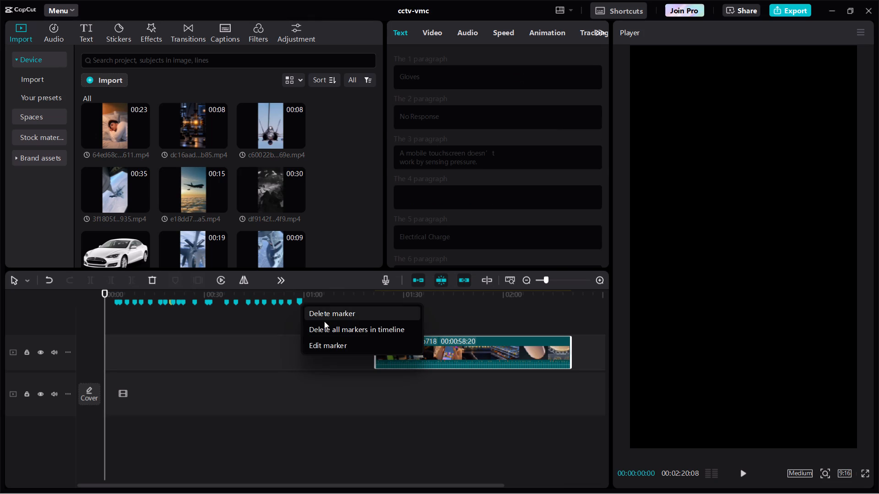
click(326, 325)
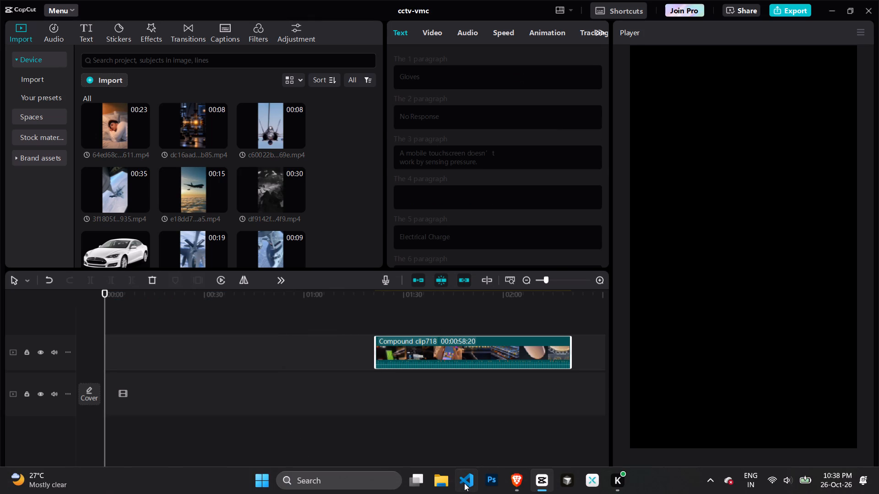
Bring the VMC JEE Oct 13 fast typography audio and Video-29689 from the Downloads folder into the CapCut project media.
click(438, 487)
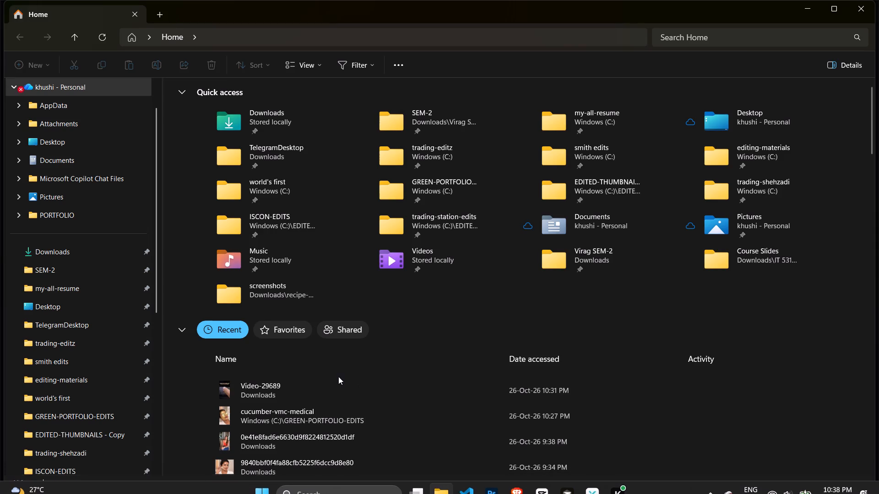
click(108, 249)
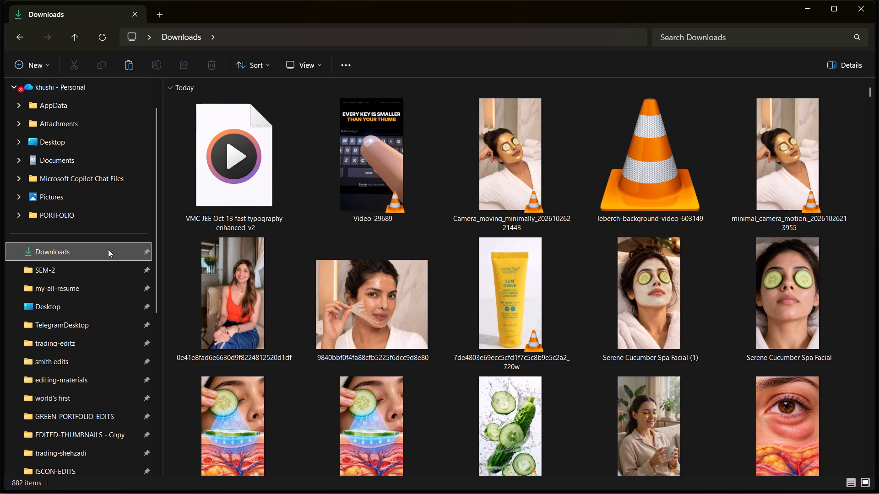
drag(248, 195, 265, 177)
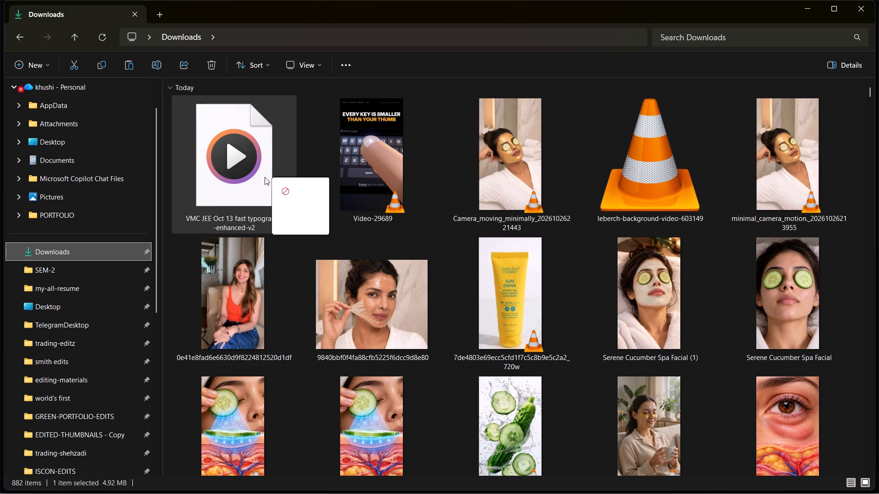
drag(265, 177, 255, 173)
drag(168, 172, 405, 181)
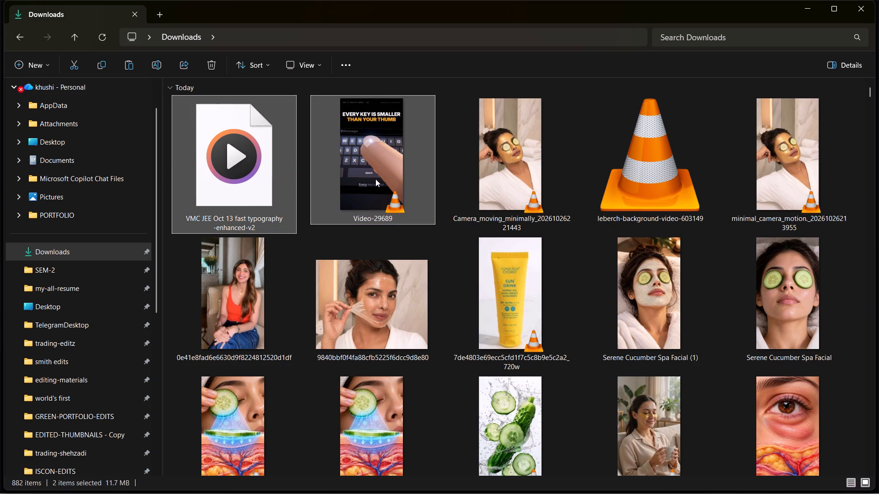
drag(374, 179, 577, 449)
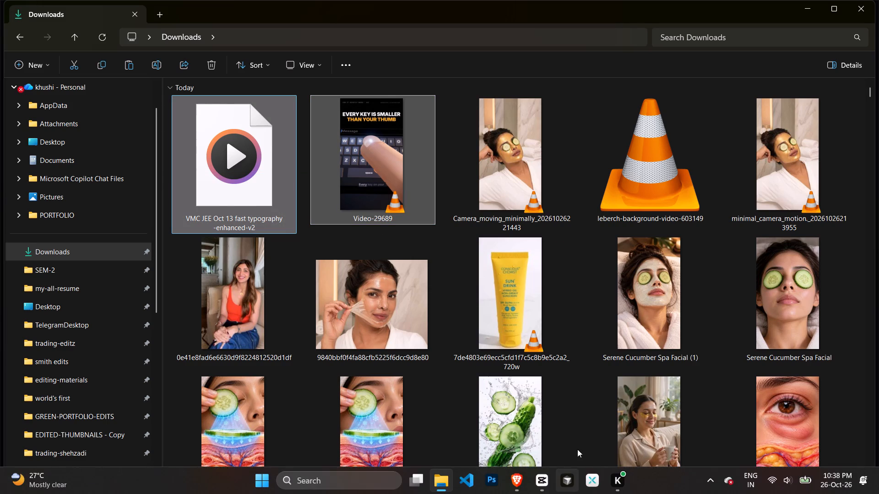
drag(577, 449, 524, 416)
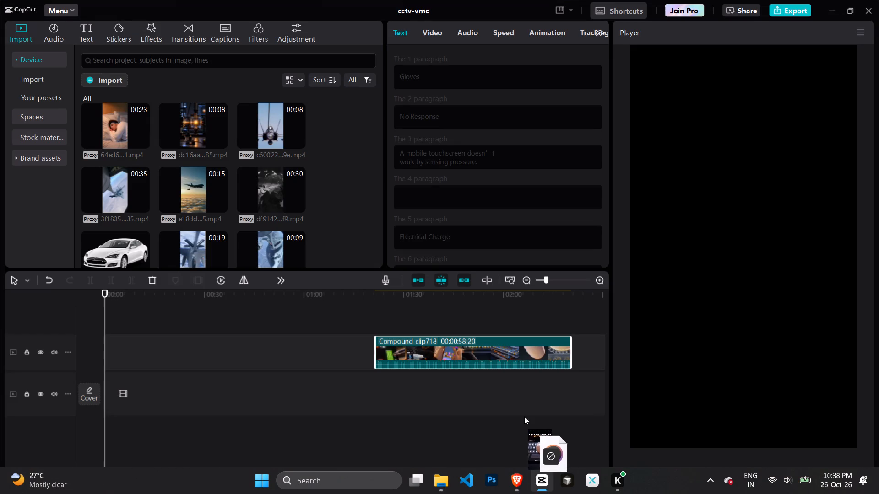
drag(524, 416, 321, 237)
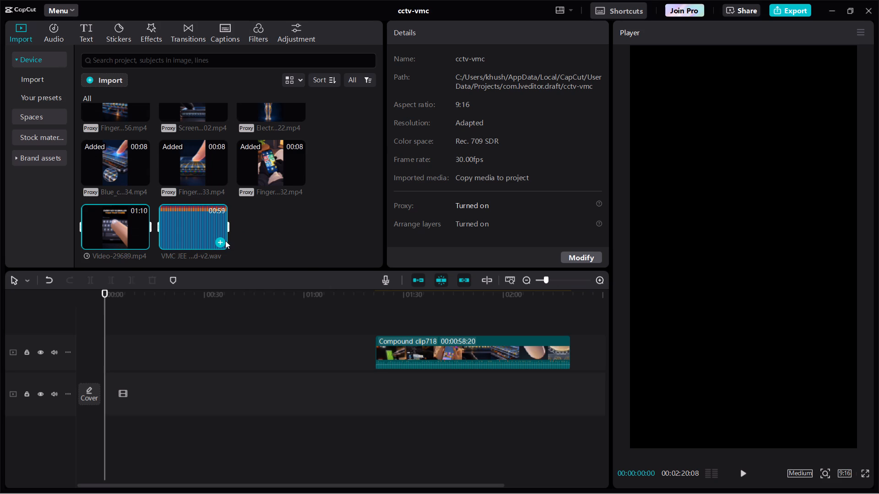
Place the VMC JEE Oct 13 fast typography audio on an audio track at the start of the timeline.
click(186, 237)
drag(187, 231, 91, 419)
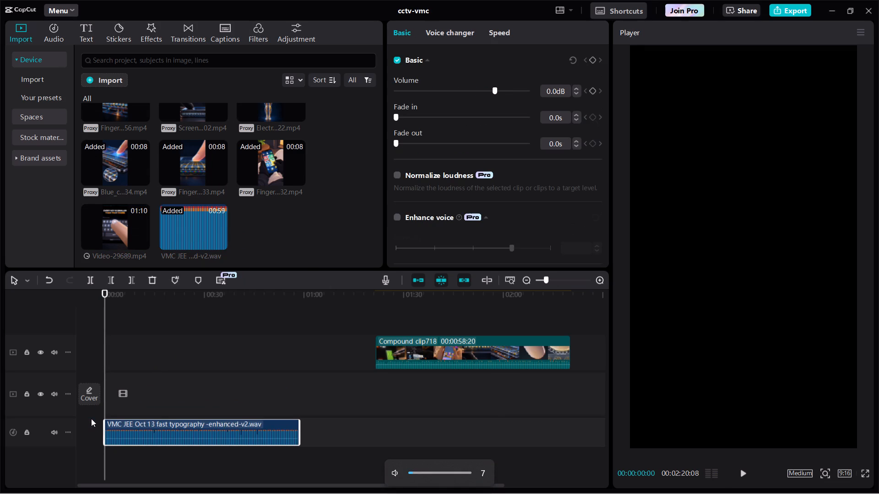
Play the voiceover from the start and add a timeline marker at the speech pause at 00:00:01:25.
ctrl+scroll(138, 418, up, 16)
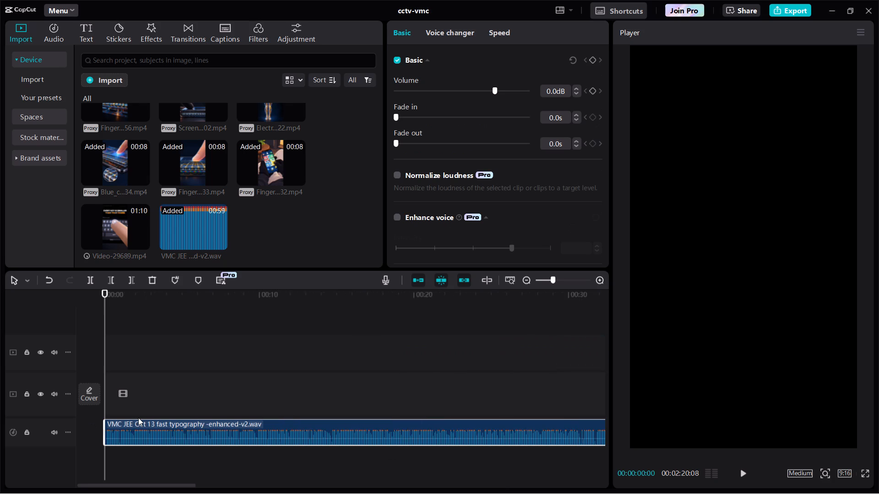
ctrl+scroll(138, 418, up, 18)
ctrl+scroll(138, 418, down, 3)
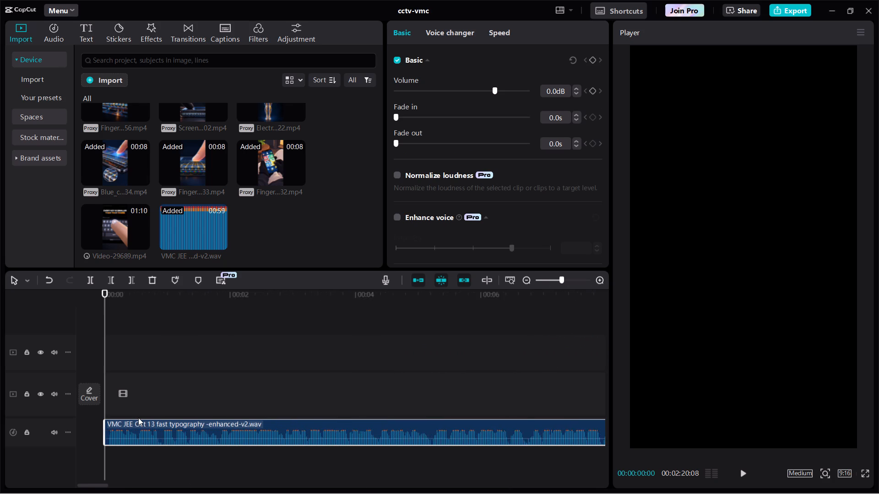
ctrl+scroll(138, 418, down, 6)
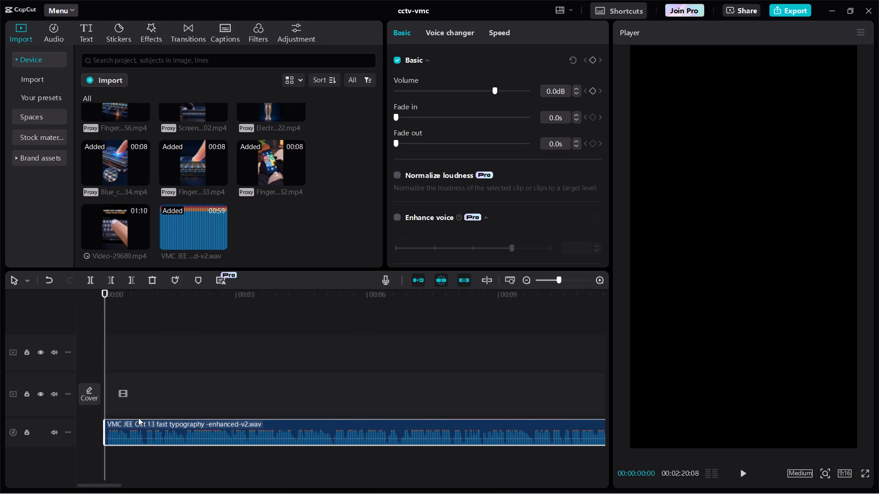
click(156, 387)
drag(156, 387, 71, 409)
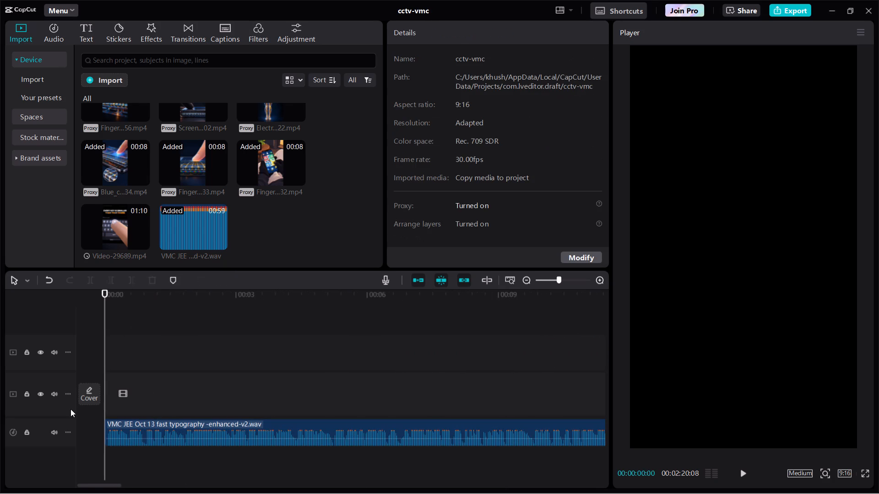
scroll(71, 409, down, 1)
ctrl+scroll(113, 435, up, 6)
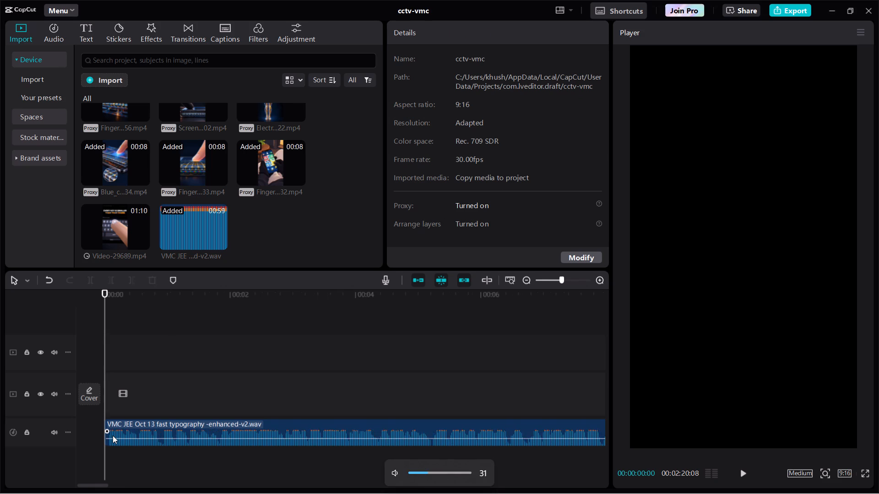
ctrl+scroll(113, 435, up, 7)
key(space)
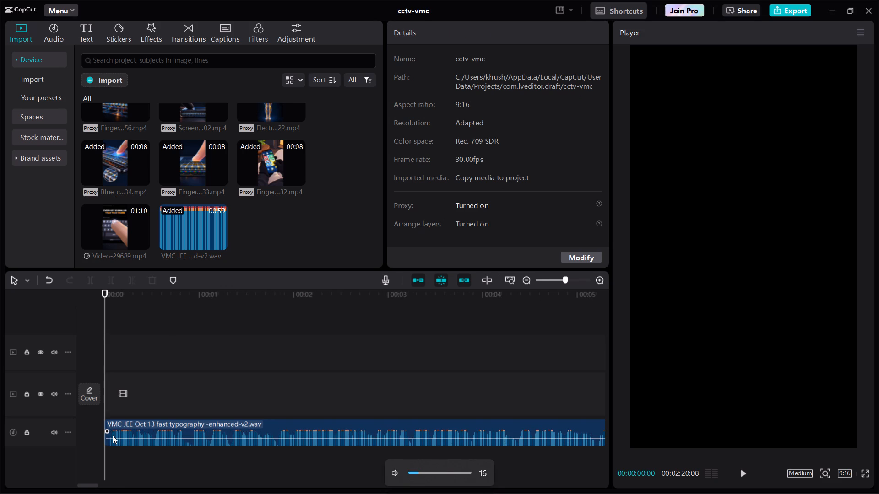
key(space)
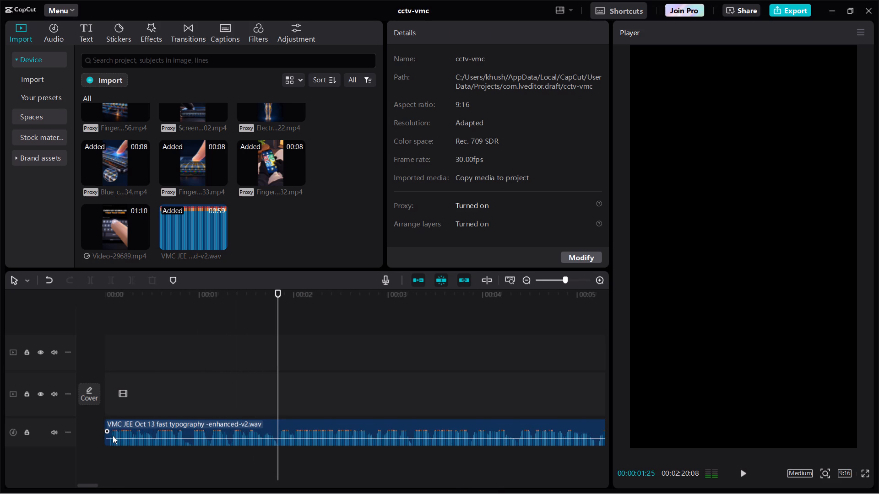
key(Left)
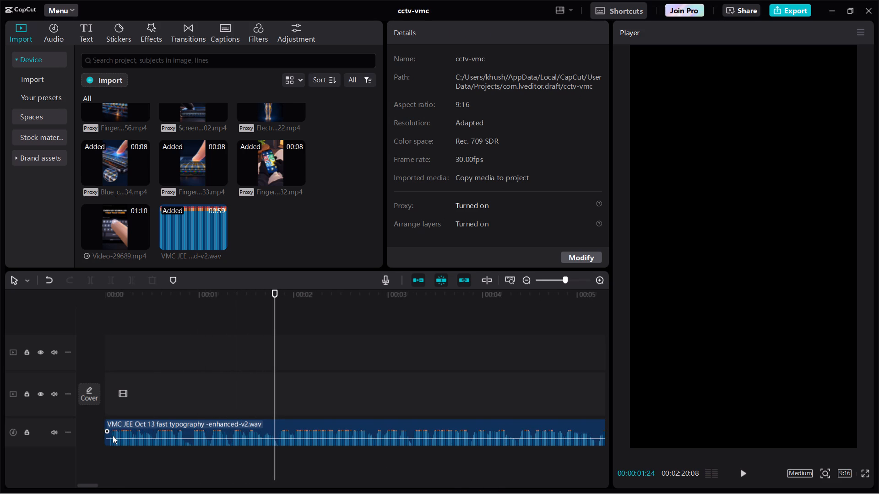
key(ctrl+plus)
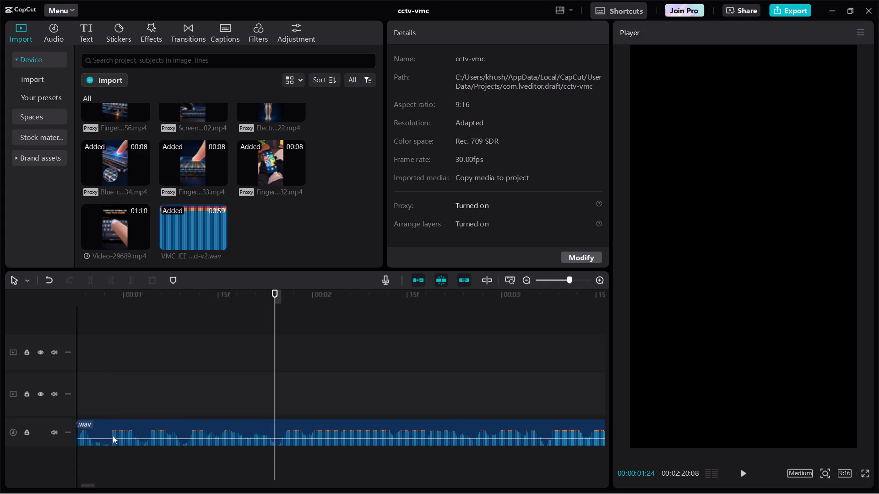
key(Right)
text(m)
Continue listening to the voiceover and add a marker at the pause at 00:00:05:06.
key(space)
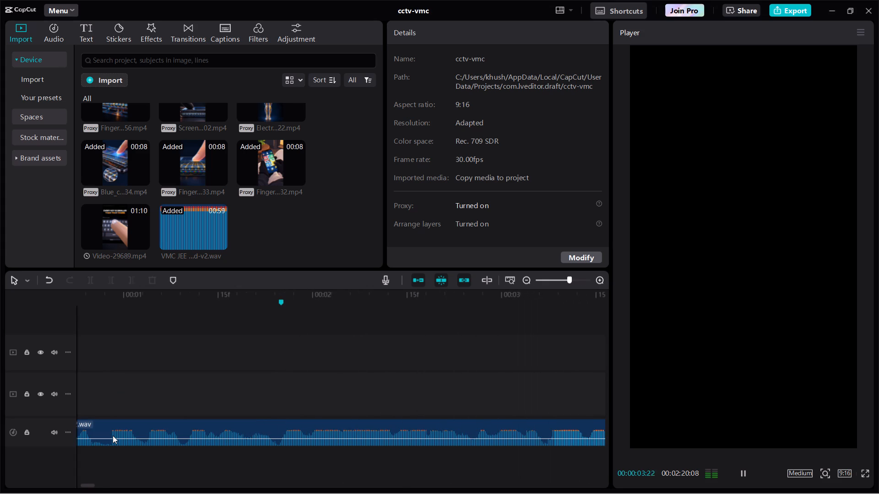
key(space)
key(space)
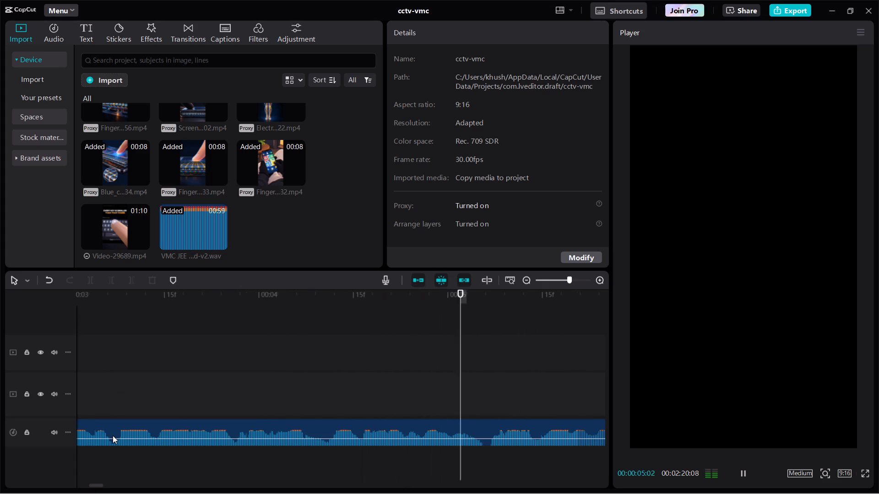
key(space)
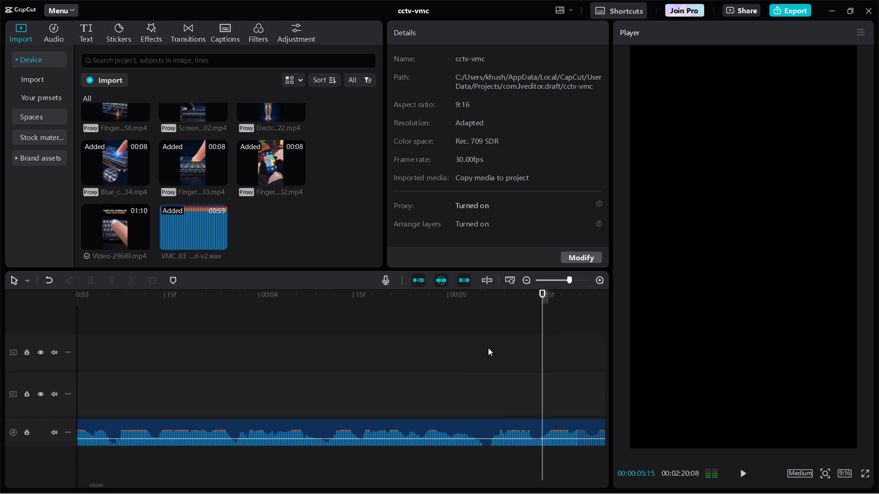
click(482, 354)
drag(482, 354, 489, 365)
key(Left)
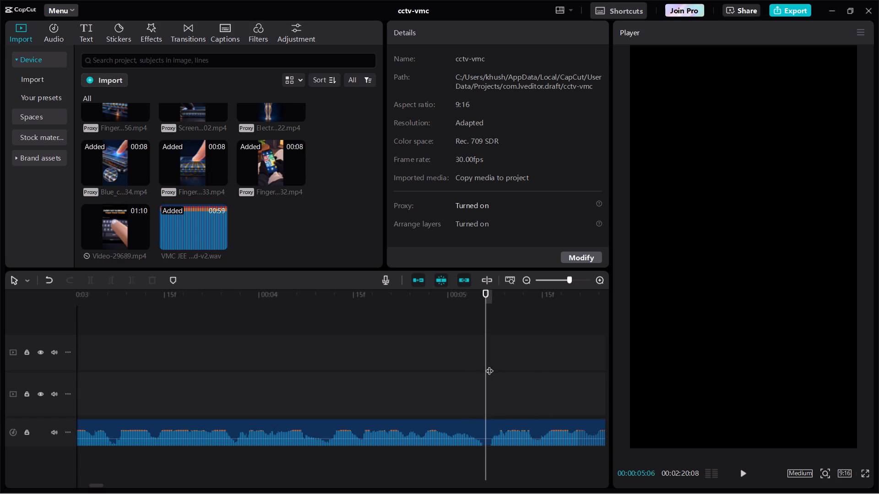
key(m)
Play the voiceover onward and add a marker at the next phrase break, at 00:00:09:24.
scroll(489, 365, down, 3)
scroll(489, 365, left, 1)
key(space)
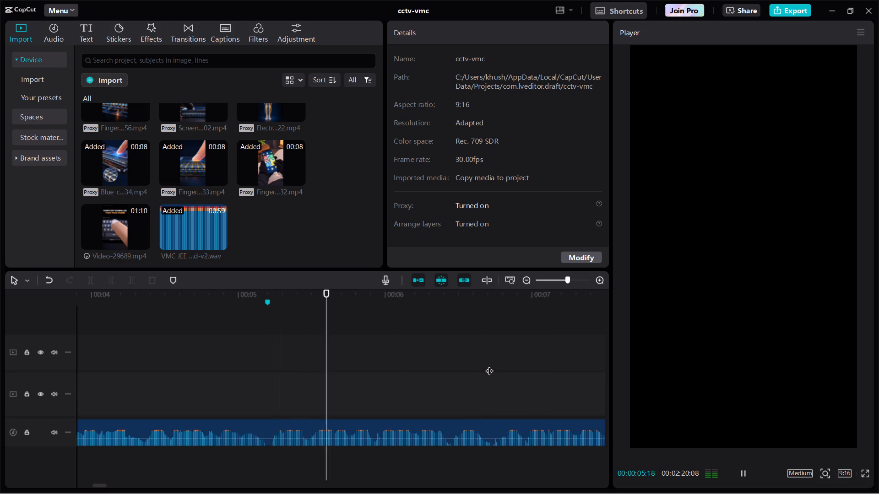
key(space)
key(space)
scroll(489, 365, left, 1)
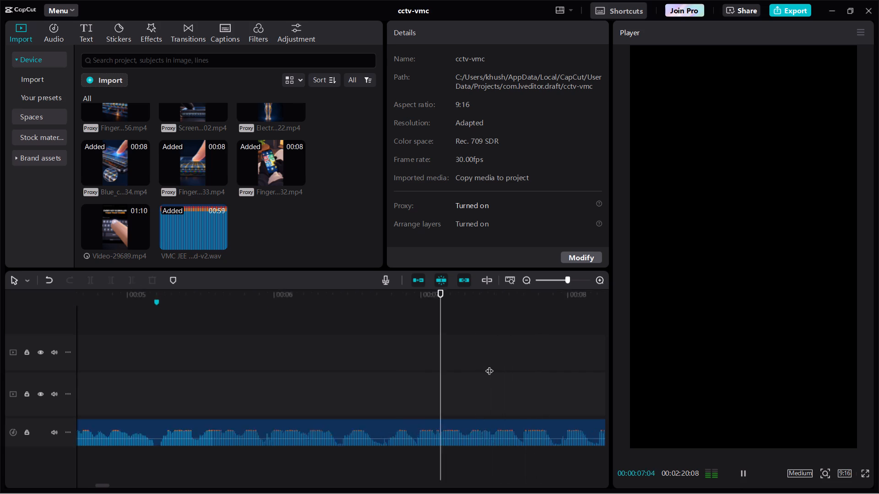
scroll(489, 365, left, 1)
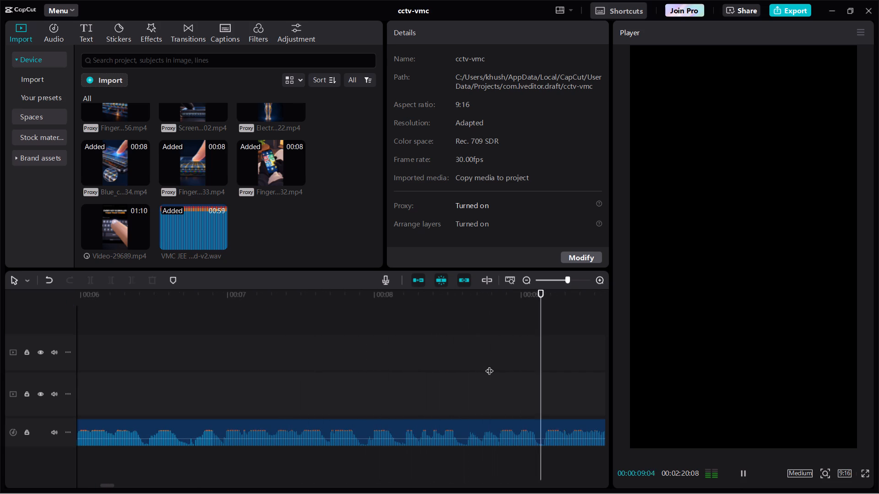
key(space)
key(Right)
key(Right)
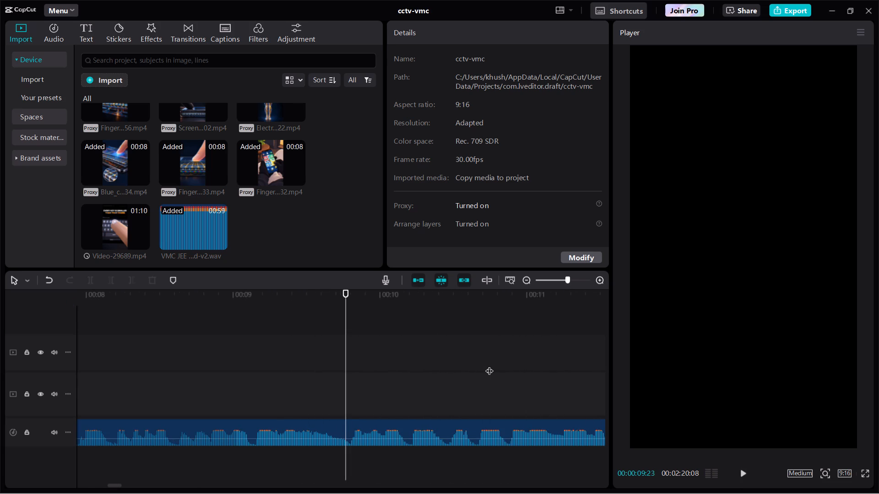
text(m)
Keep playing the voiceover and add a marker at the phrase break at 00:00:13:13.
key(space)
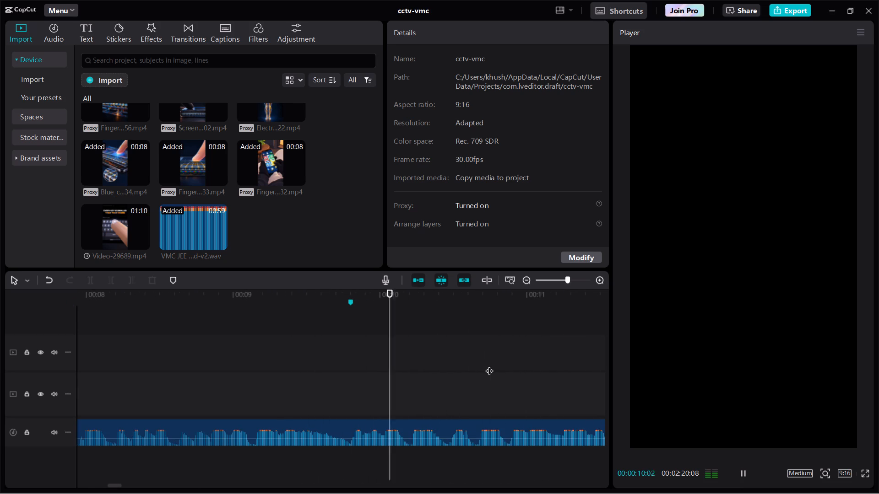
scroll(489, 365, left, 2)
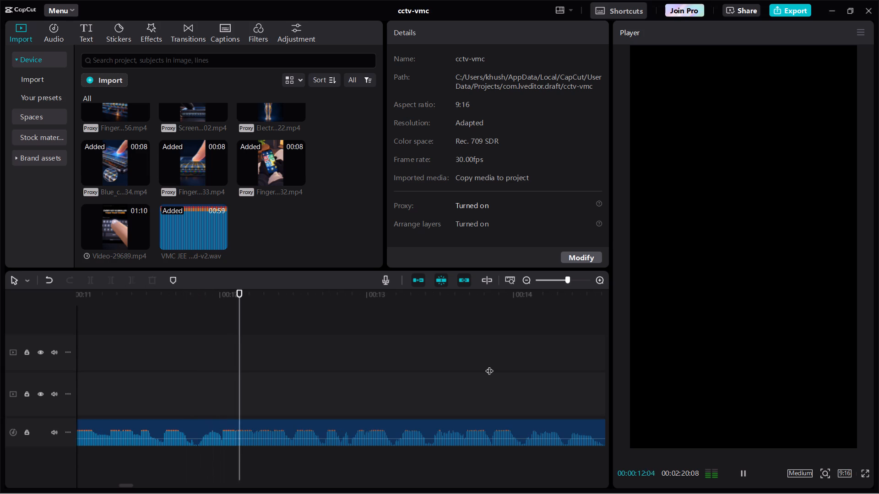
key(space)
key(space)
key(space)
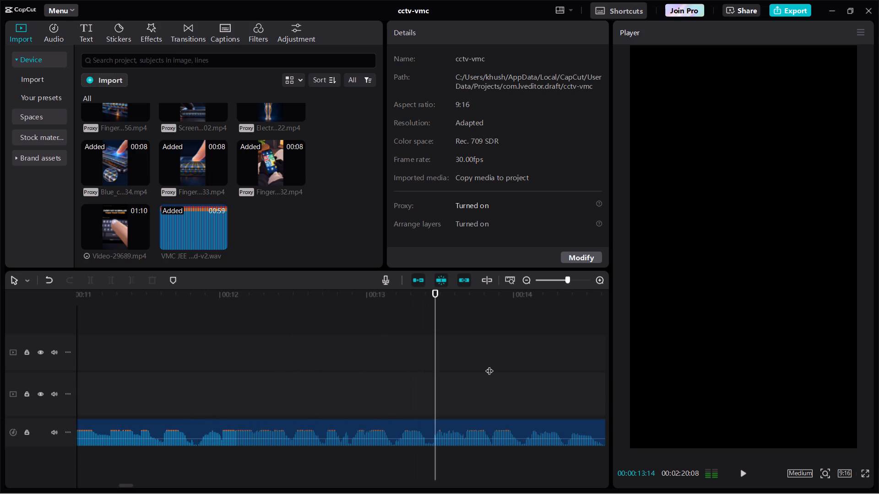
key(Left)
key(m)
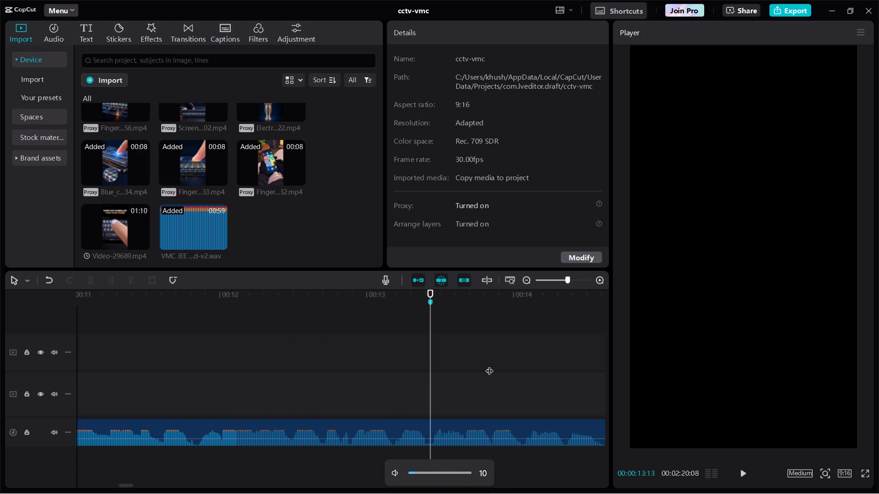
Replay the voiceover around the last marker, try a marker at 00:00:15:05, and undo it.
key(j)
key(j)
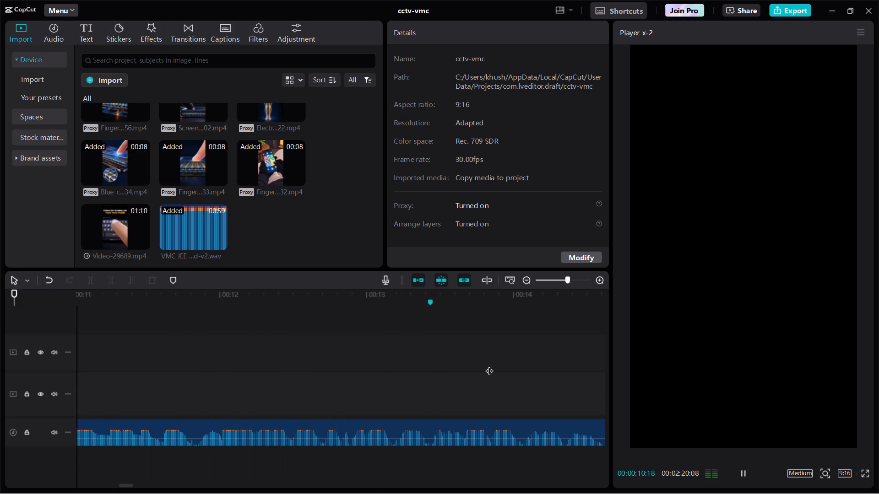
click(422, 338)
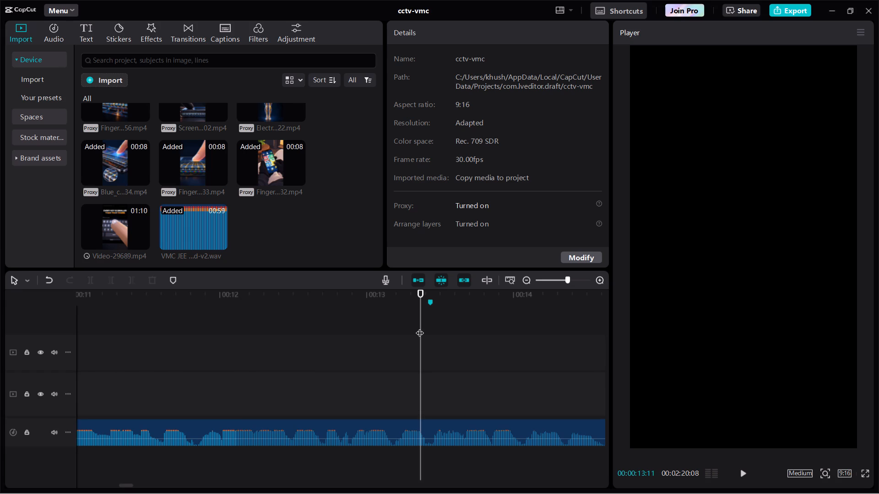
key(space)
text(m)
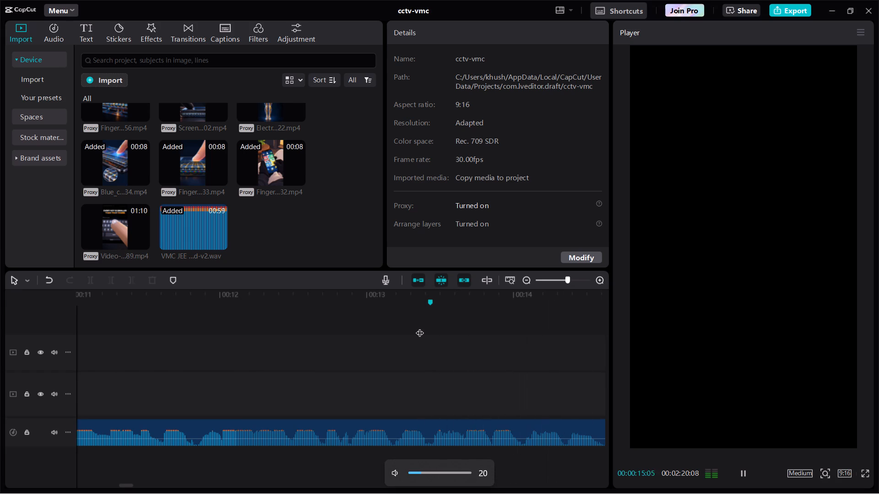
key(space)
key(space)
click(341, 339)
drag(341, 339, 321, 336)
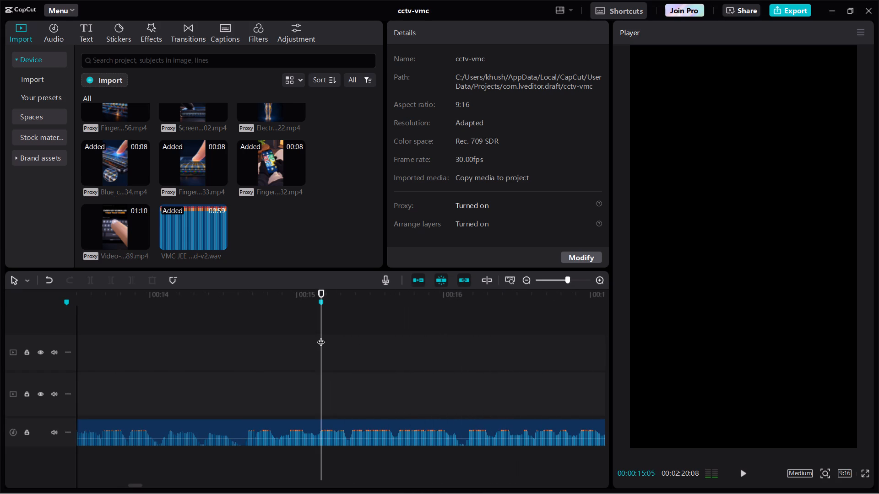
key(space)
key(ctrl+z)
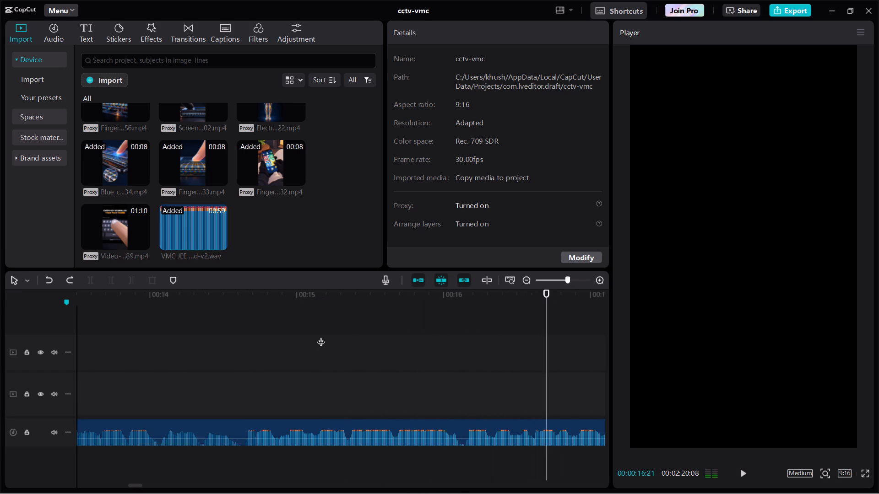
Replay the voiceover from just before 00:00:14:12 and add a marker at the phrase break at 00:00:14:19.
click(186, 347)
drag(186, 347, 157, 353)
key(space)
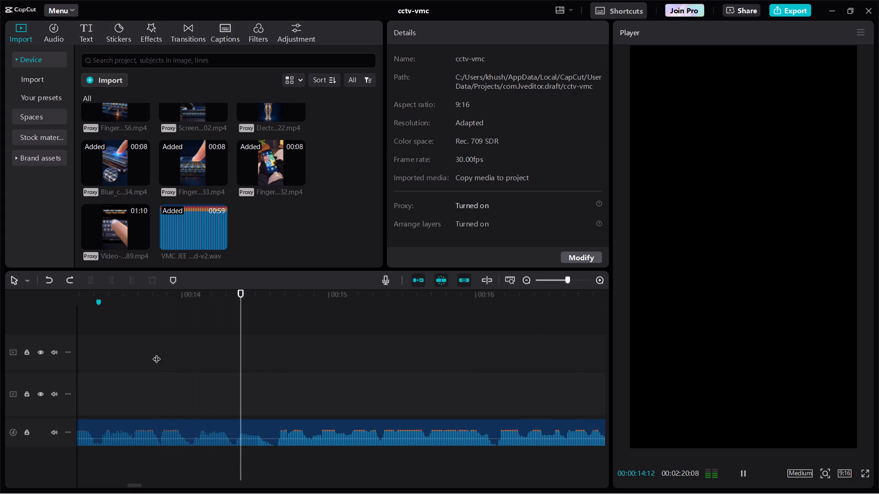
key(space)
text(m)
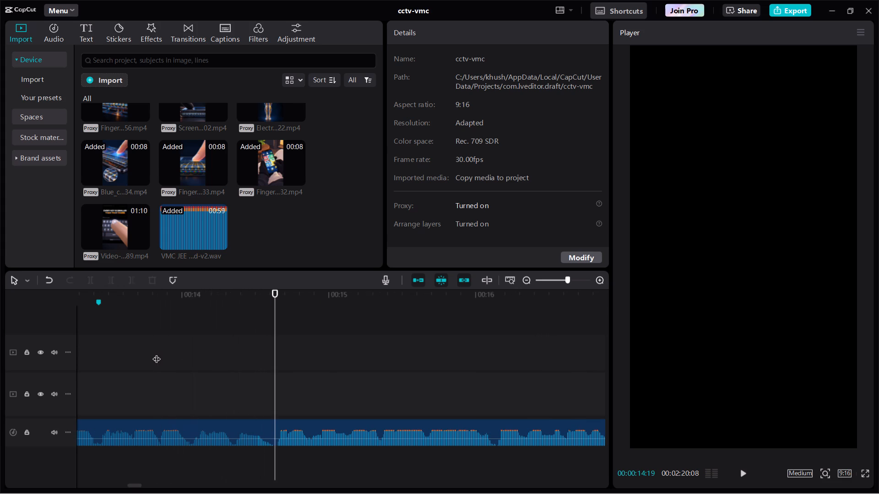
Listen again from the latest marker and add a marker at the following phrase break, at 00:00:17:19.
key(space)
key(space)
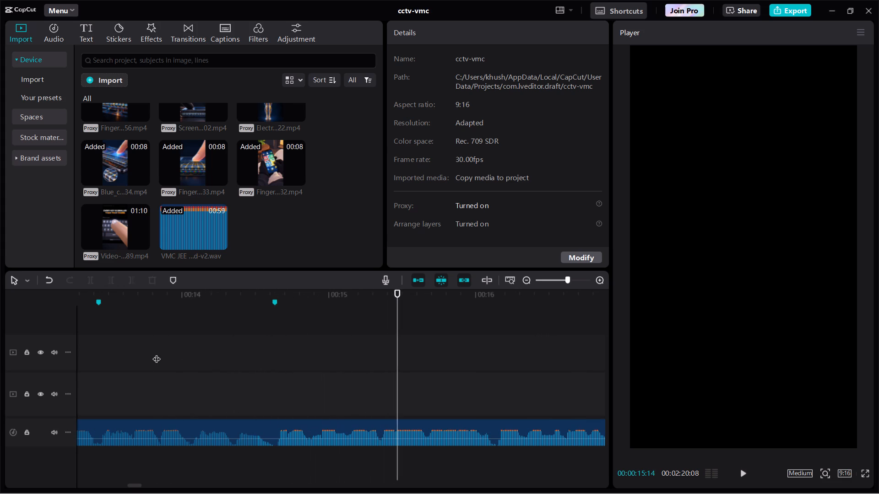
ctrl+scroll(157, 353, down, 5)
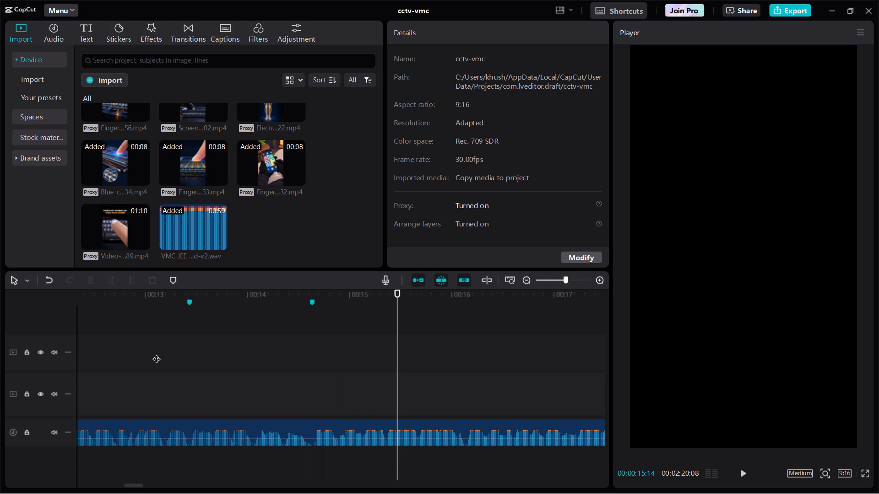
click(285, 361)
drag(285, 361, 314, 368)
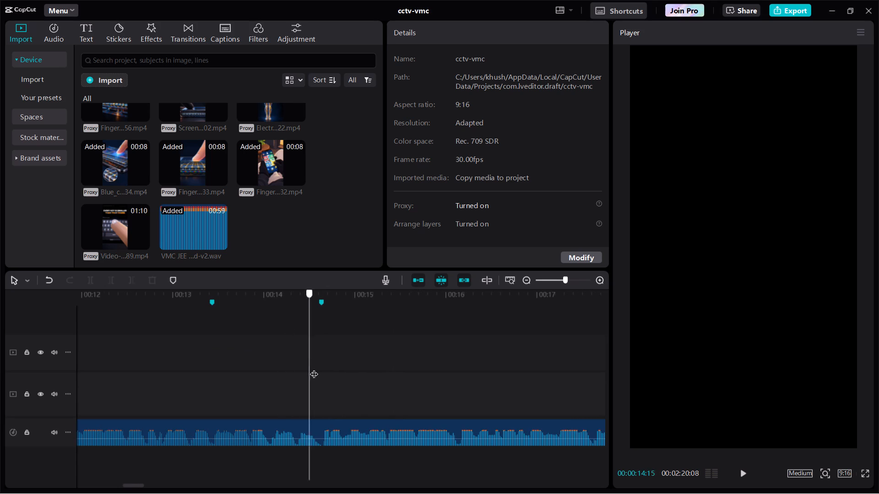
drag(314, 368, 318, 368)
key(space)
scroll(318, 368, left, 1)
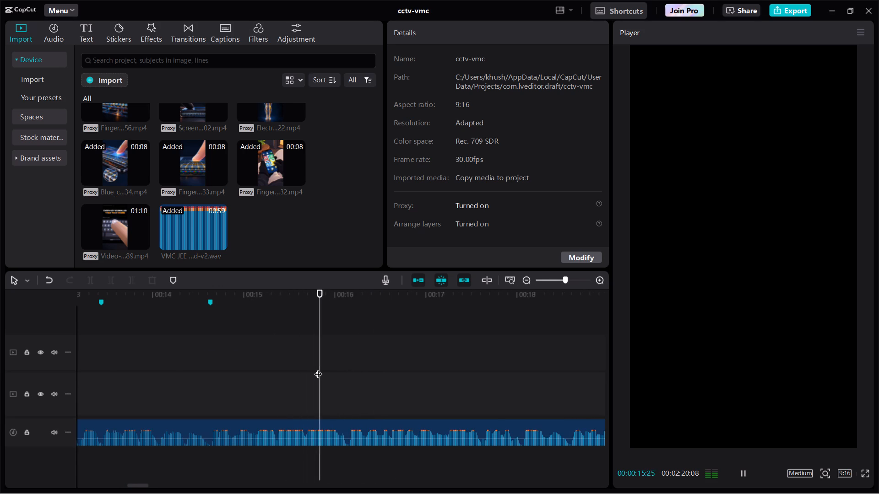
scroll(318, 368, left, 1)
key(space)
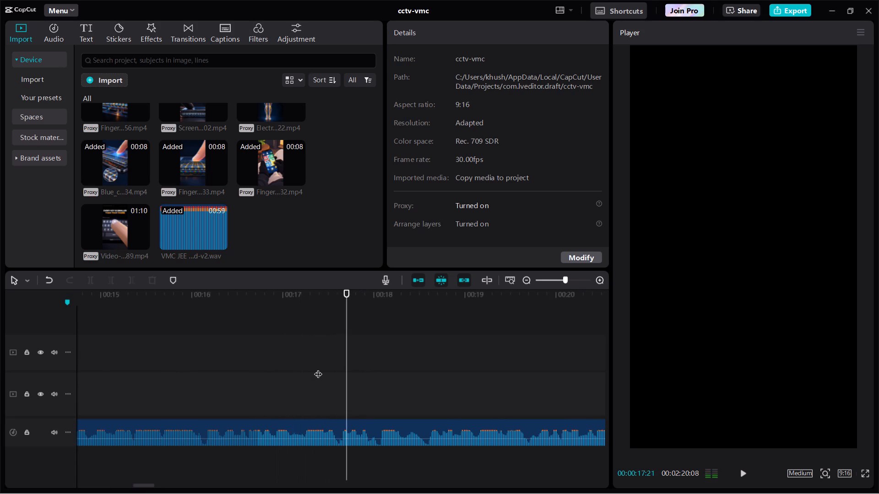
key(Left)
key(Left)
text(m)
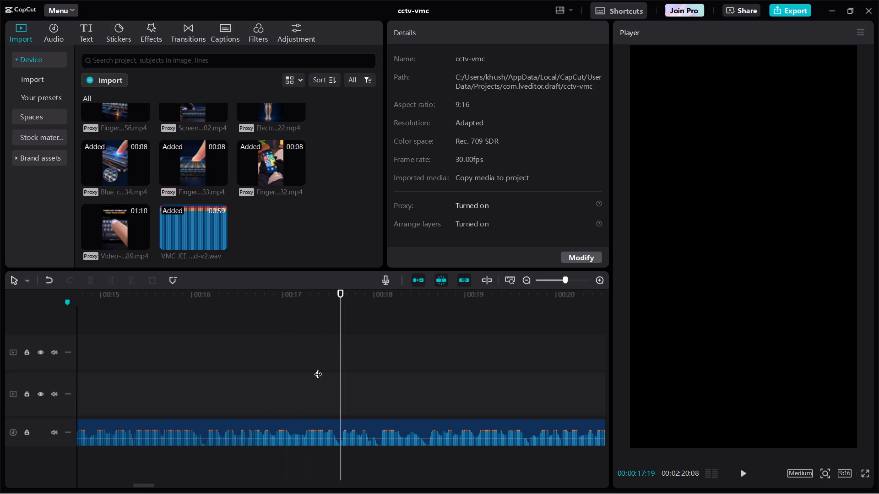
Play the voiceover onward and add a marker at the short pause at about 00:00:18:17.
key(space)
key(space)
text(m)
Continue the voiceover playback and add a marker at the phrase break at about 00:00:22:06.
key(space)
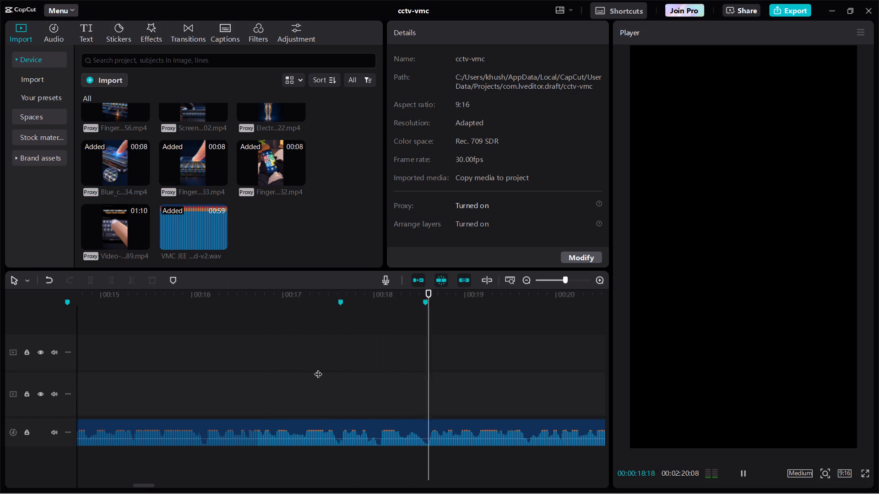
scroll(318, 368, left, 1)
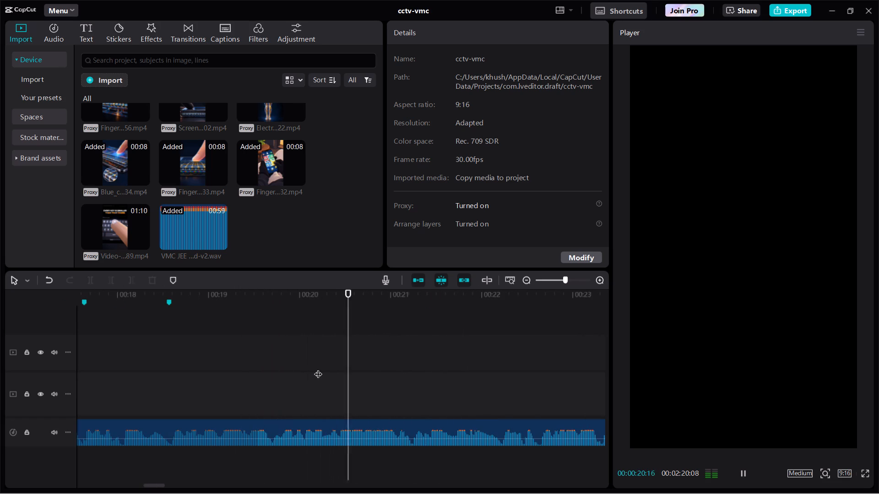
key(space)
key(space)
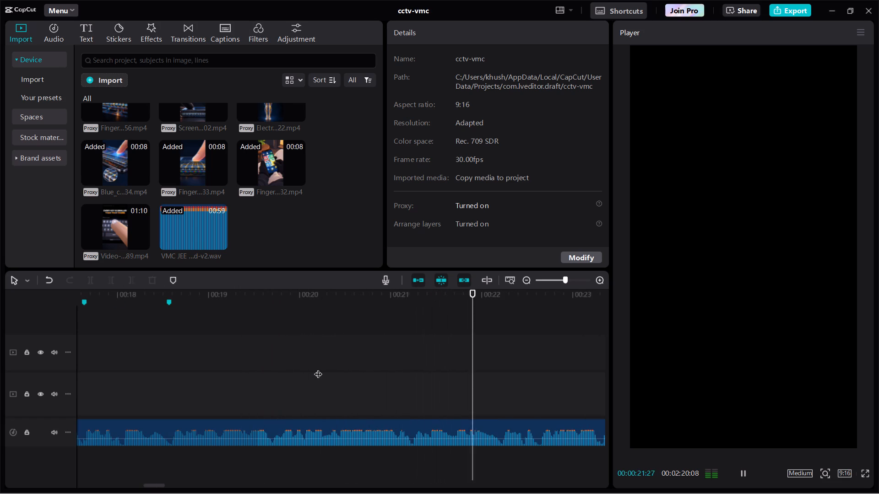
key(space)
text(m)
Keep listening to the voiceover and add a marker at the speech pause at 00:00:25:22.
key(space)
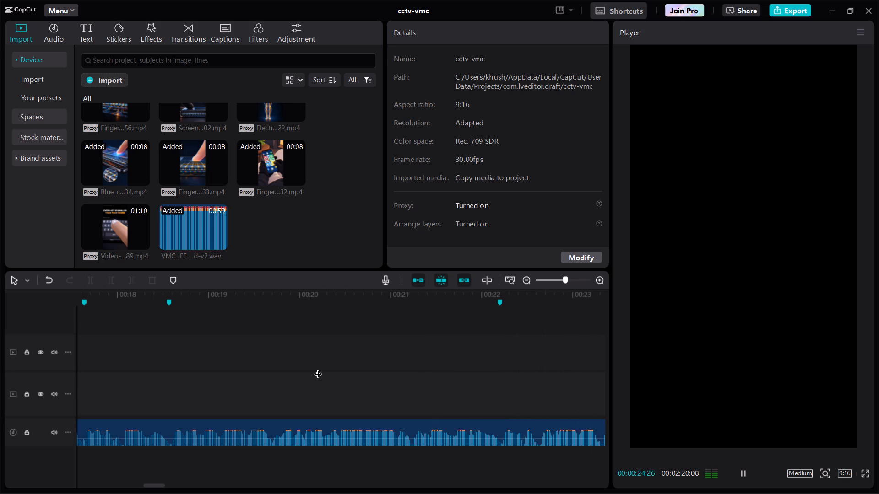
key(space)
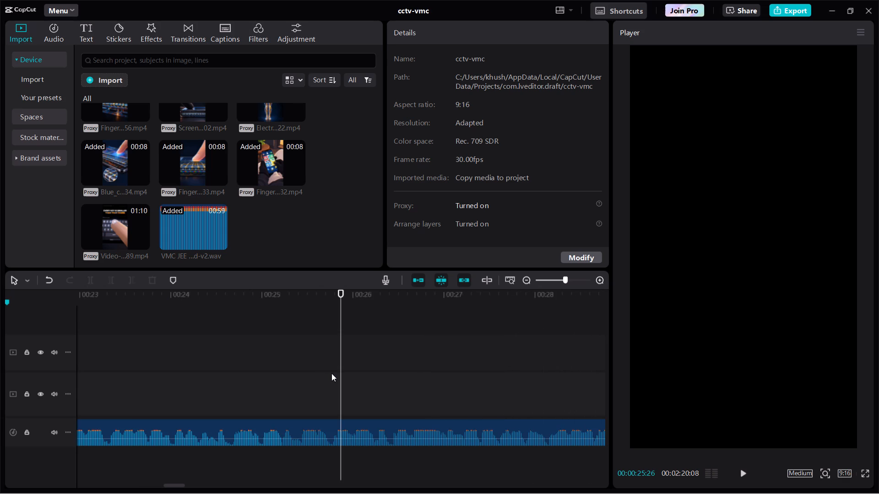
double_click(331, 373)
text(m)
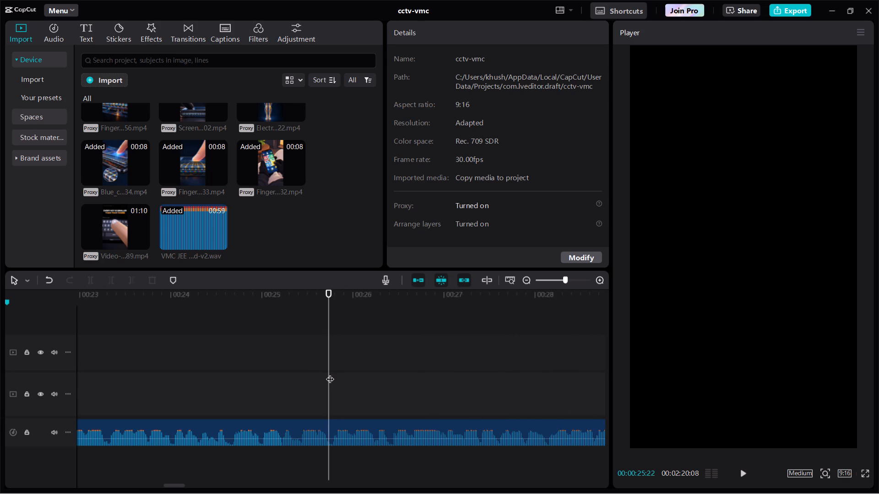
Play the voiceover onward and add a marker at the phrase break at 00:00:28:04.
key(space)
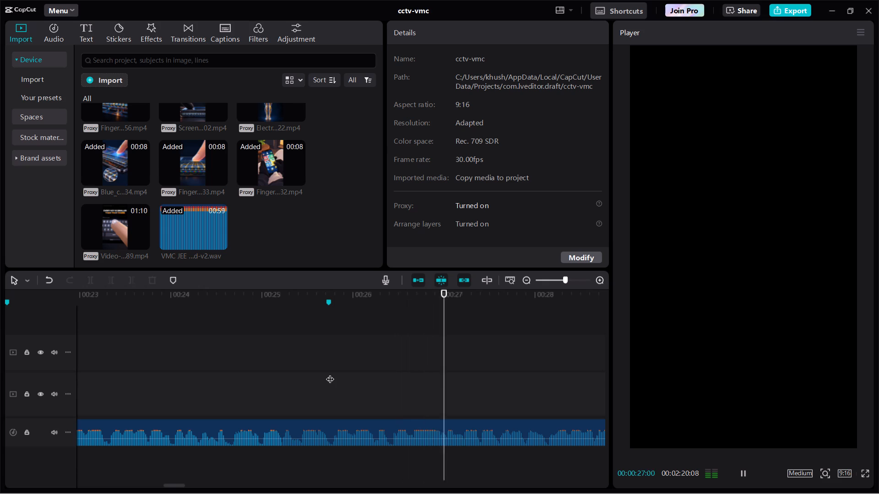
key(space)
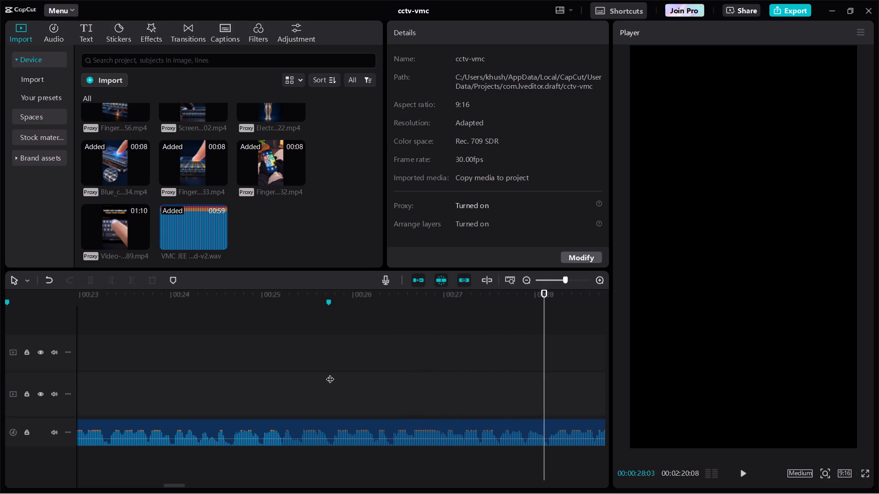
key(Right)
key(m)
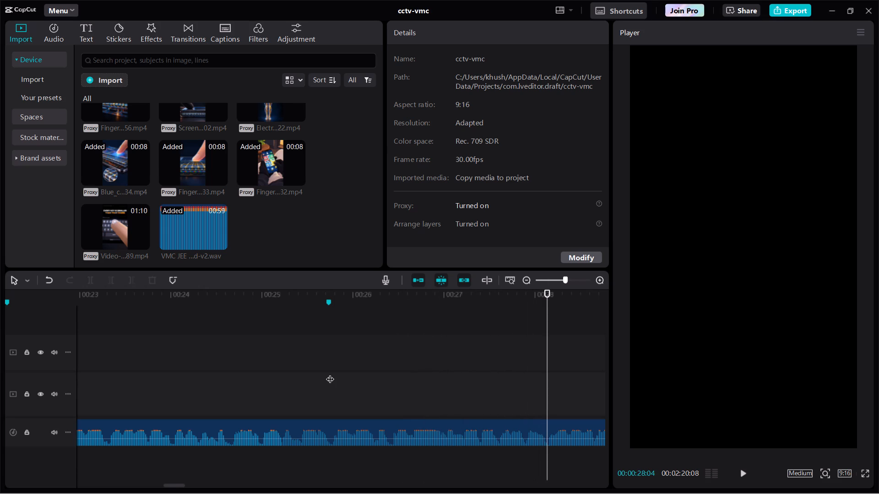
Continue listening to the voiceover and add a marker at the pause at 00:00:30:22.
scroll(330, 373, left, 1)
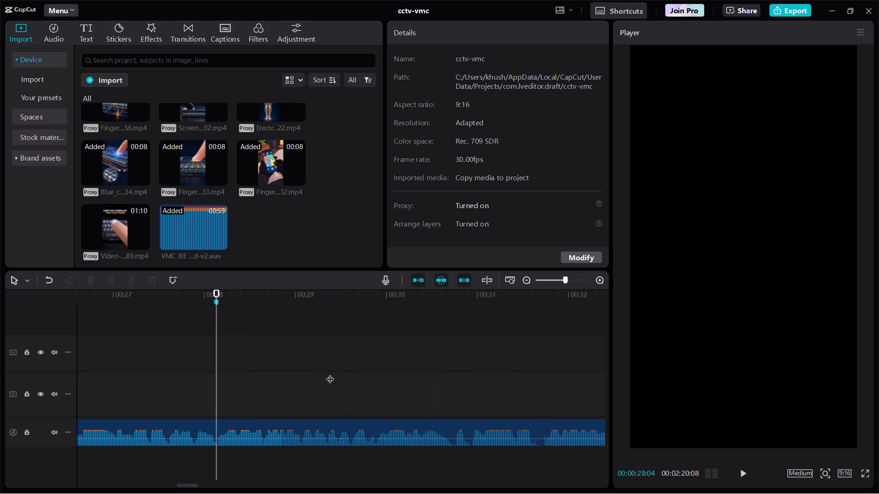
key(space)
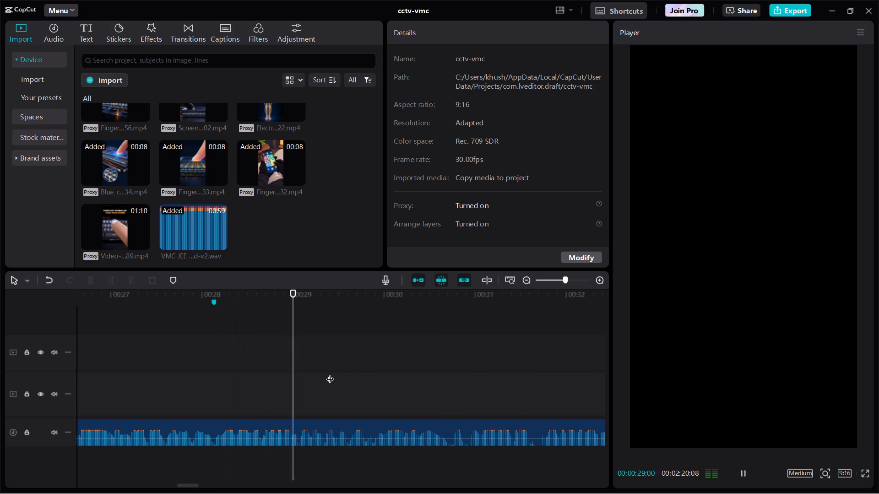
key(space)
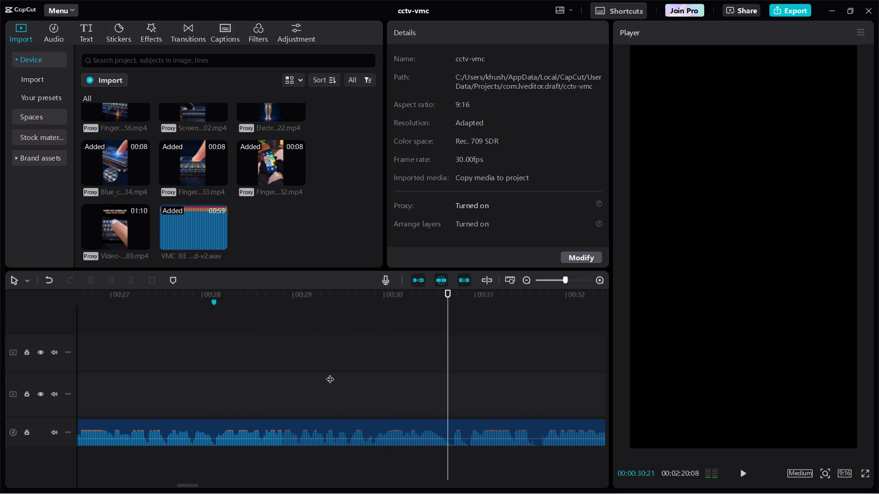
key(Right)
text(m)
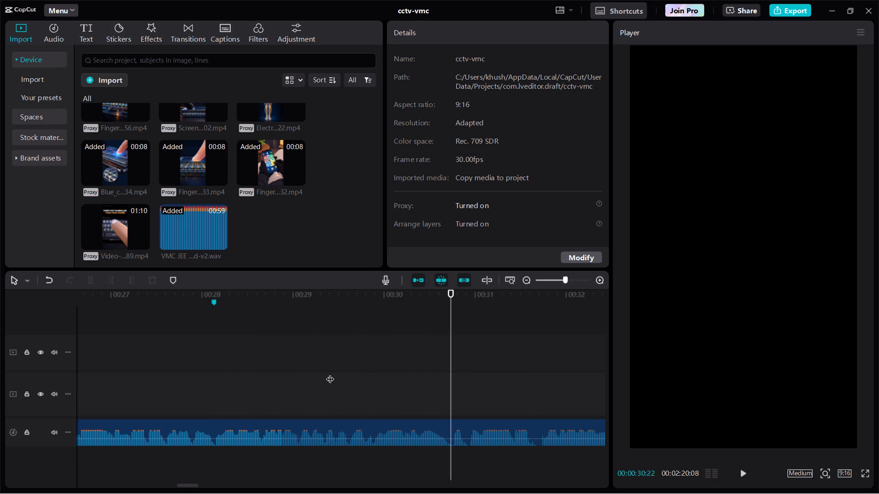
Listen to the next voiceover passage, return to the phrase break at 00:00:35:16, and add a marker there.
key(space)
scroll(330, 373, left, 1)
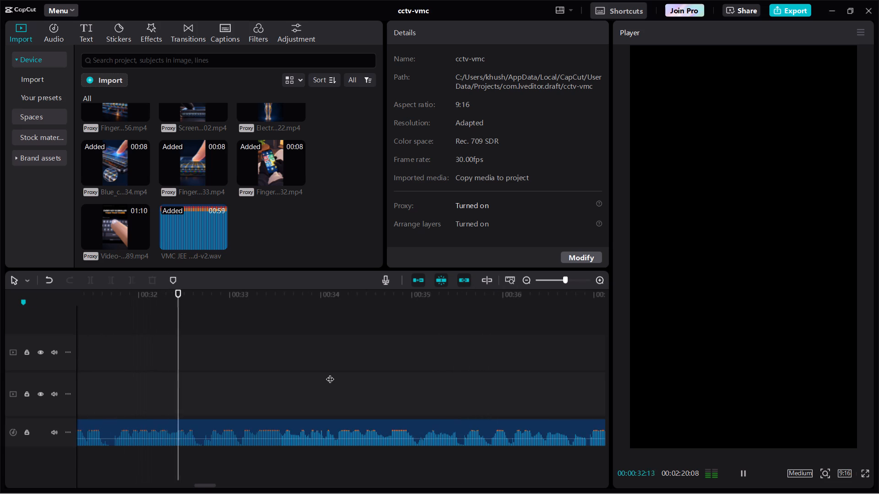
key(space)
key(space)
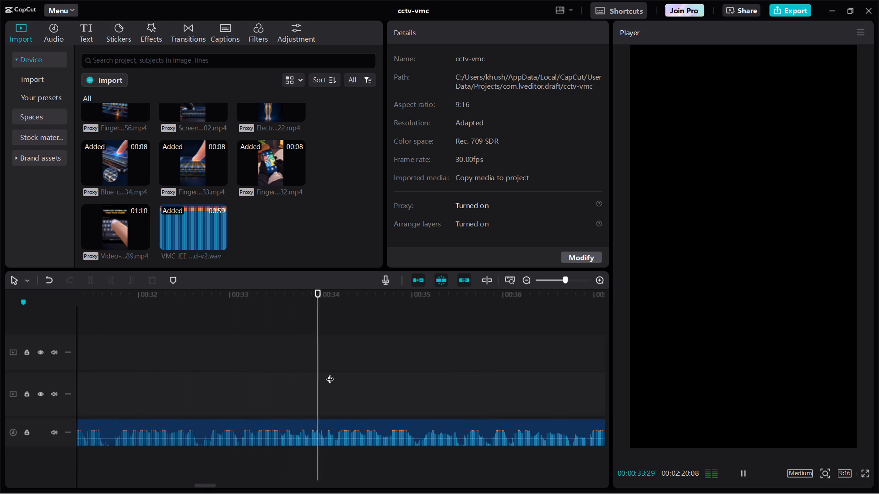
key(space)
key(space)
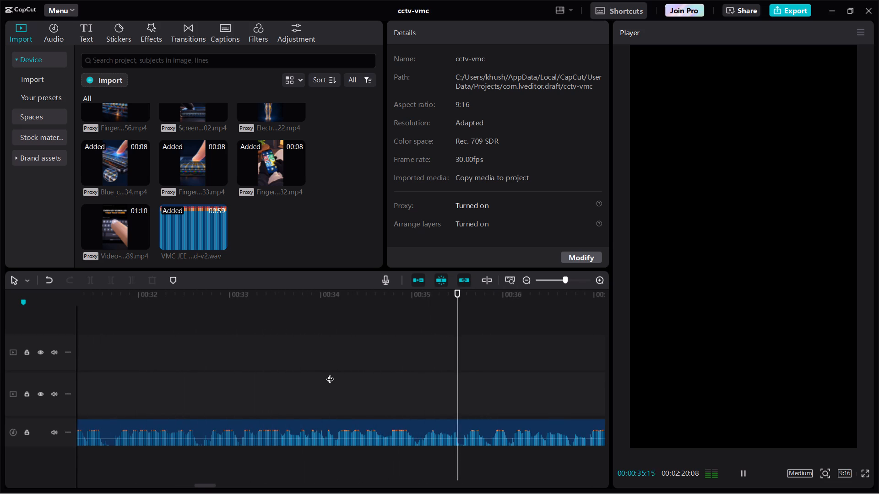
key(space)
key(space)
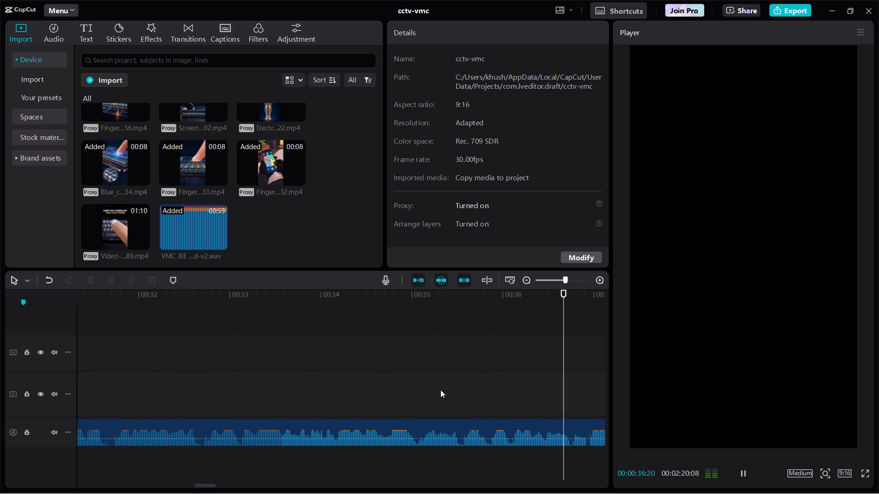
click(472, 376)
drag(472, 376, 461, 382)
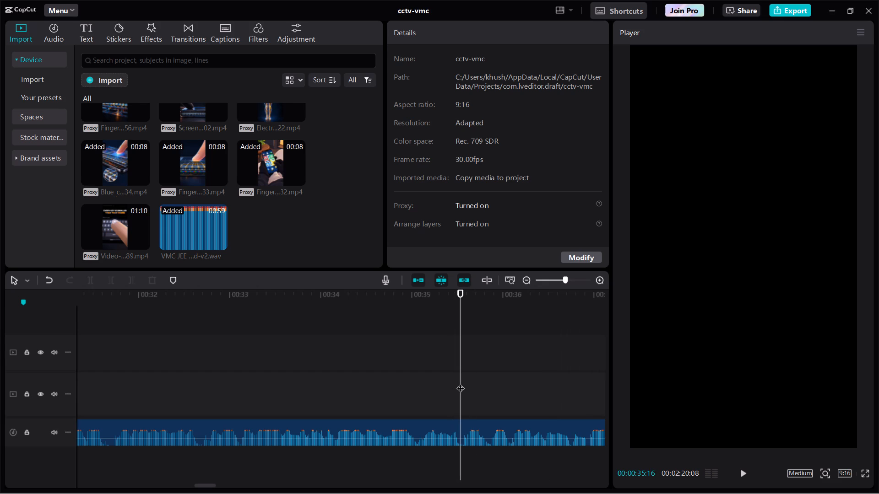
text(m)
Play the voiceover onward and add a marker at the next pause, at 00:00:36:28.
key(space)
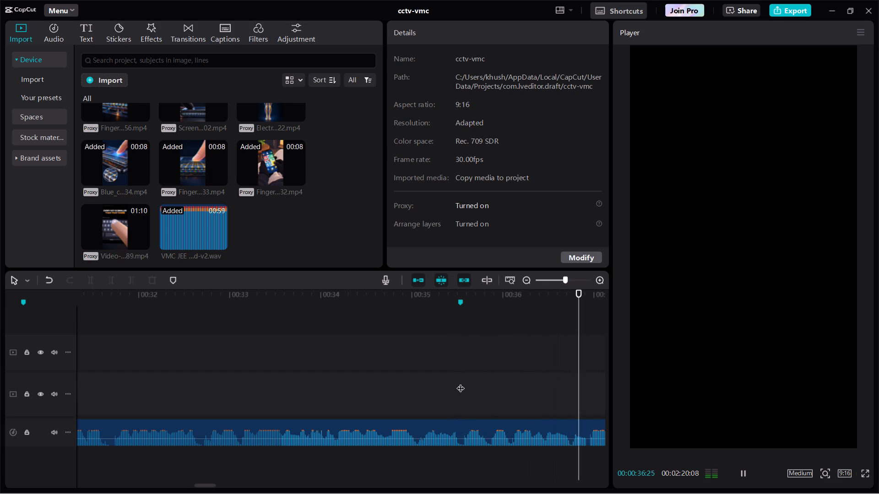
key(space)
key(Right)
key(Right)
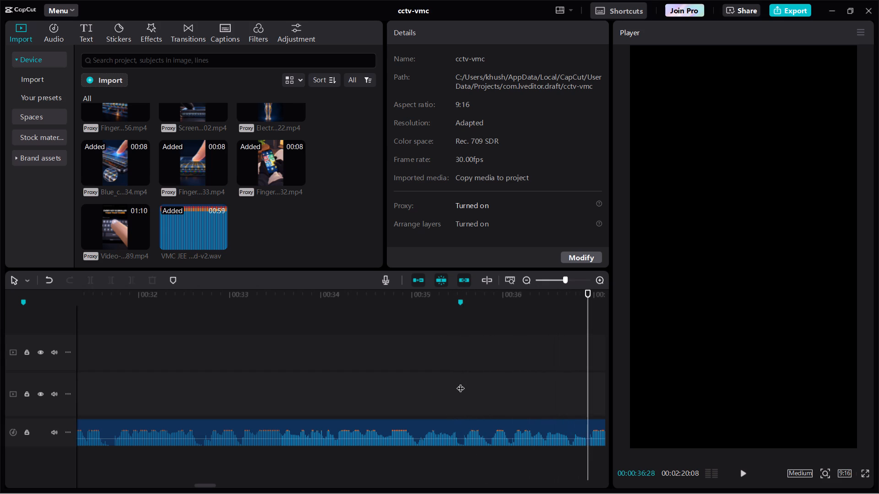
text(m)
Play the voiceover onward and add a marker at the phrase break at 00:00:40:25.
key(space)
scroll(461, 382, left, 2)
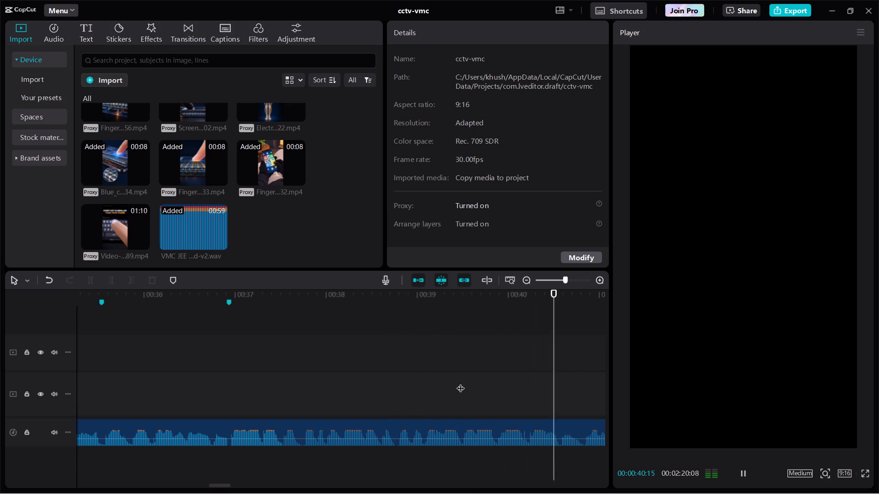
key(space)
key(Right)
key(Right)
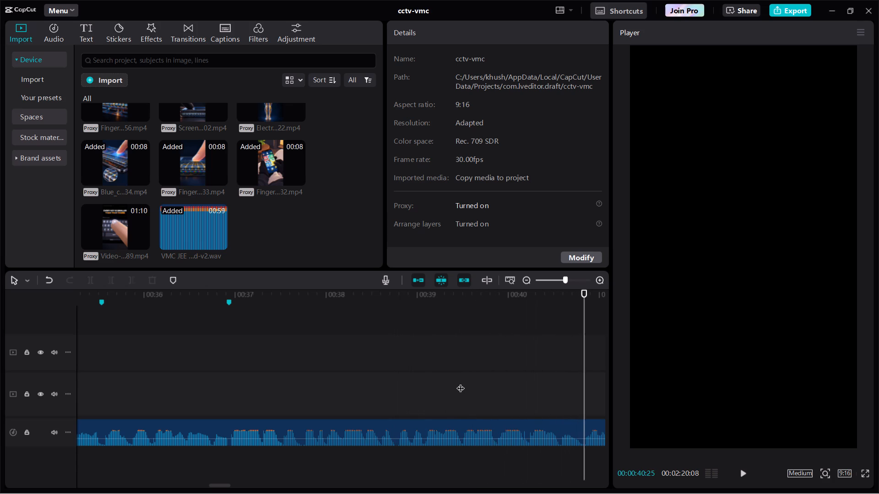
text(m)
Listen to the next voiceover phrase, return to the pause at 00:00:42:20, and add a marker there.
key(space)
scroll(461, 382, left, 2)
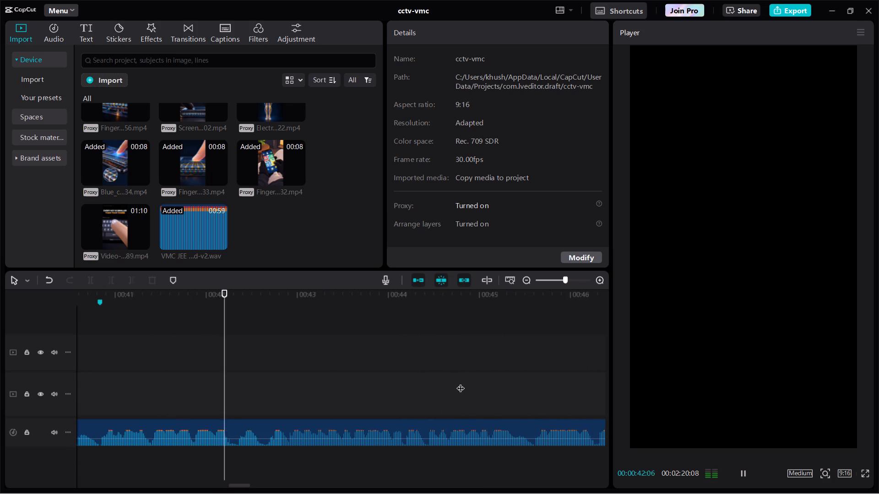
key(space)
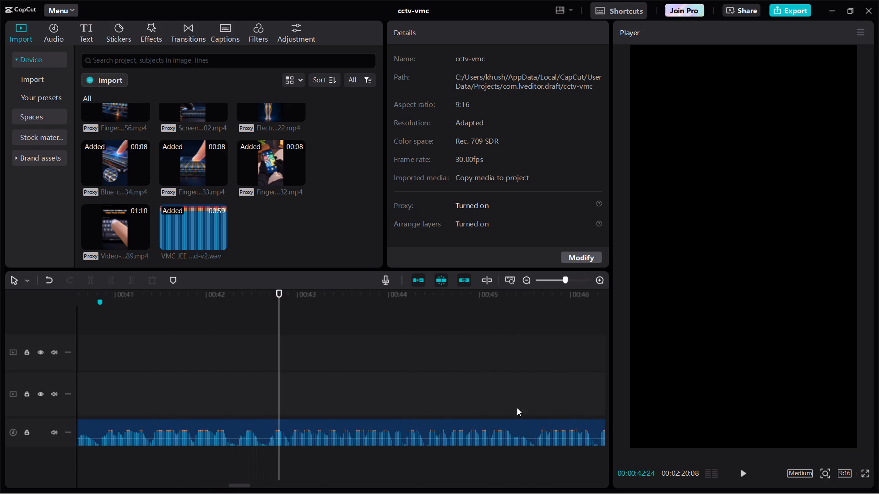
triple_click(266, 380)
text(m)
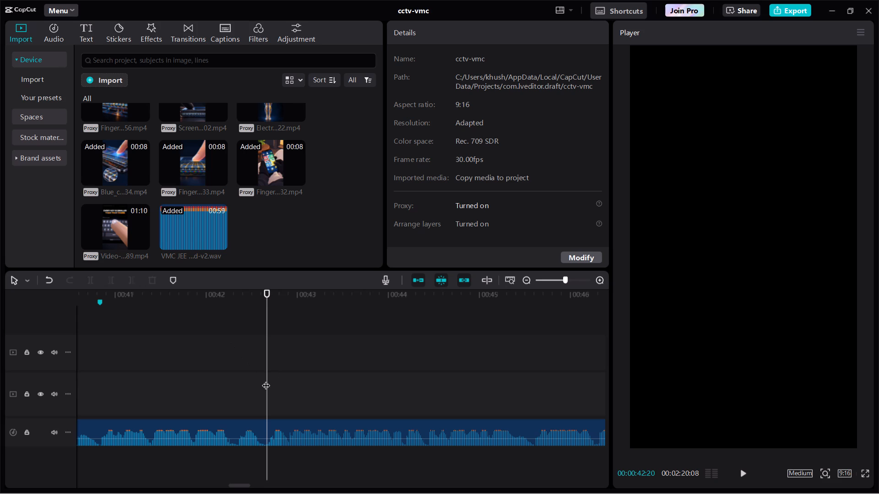
Continue playing the voiceover and add a marker at the phrase break at 00:00:45:16.
key(space)
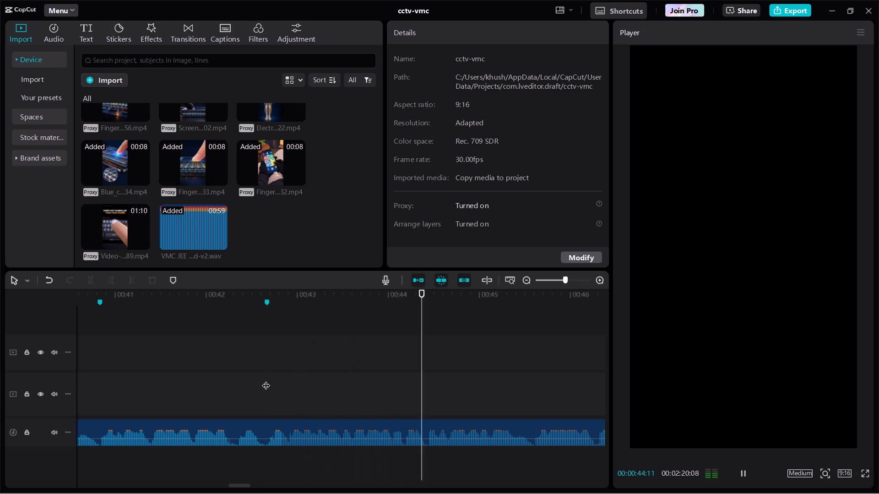
key(space)
key(Right)
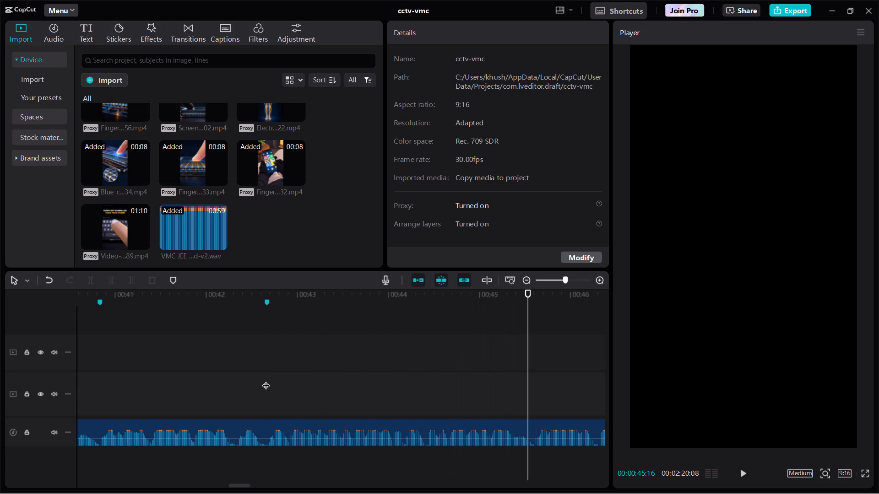
text(m)
Play the voiceover onward and add a marker at the next pause, at 00:00:47:13.
key(space)
scroll(266, 380, left, 1)
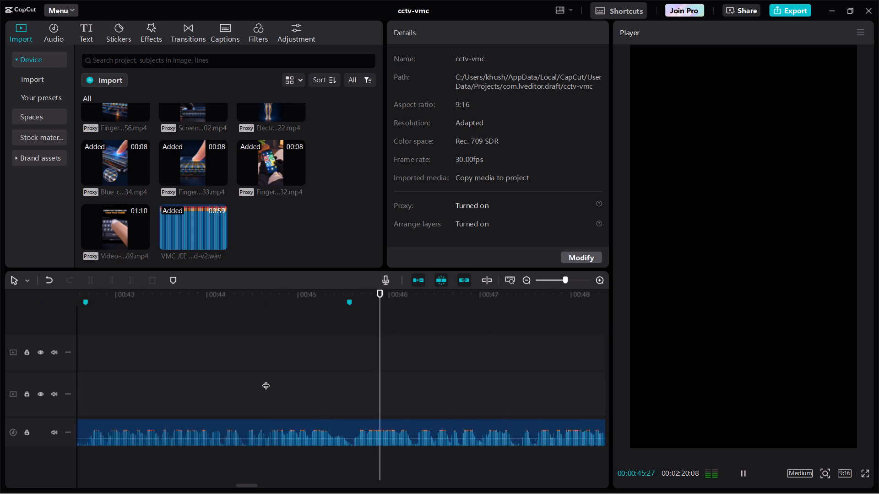
scroll(266, 380, left, 1)
key(space)
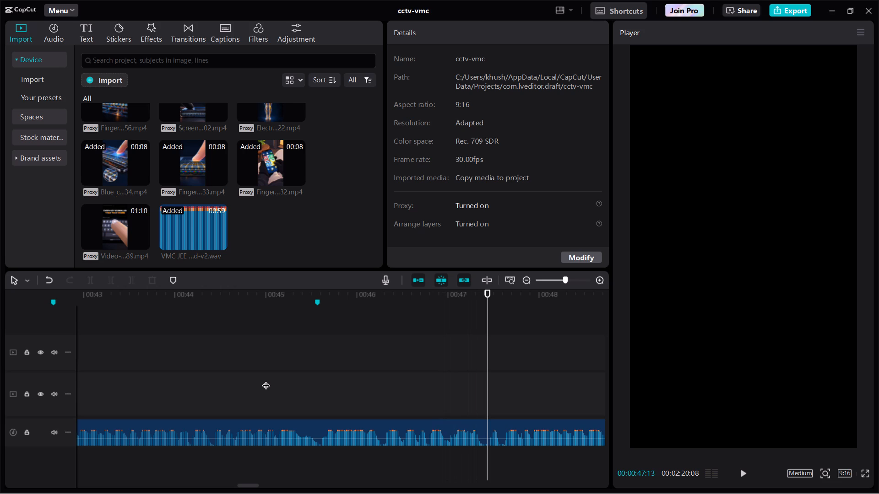
text(m)
Listen to the voiceover passage up to 00:00:49:02 and return the playhead to the marker at 00:00:47:13.
key(space)
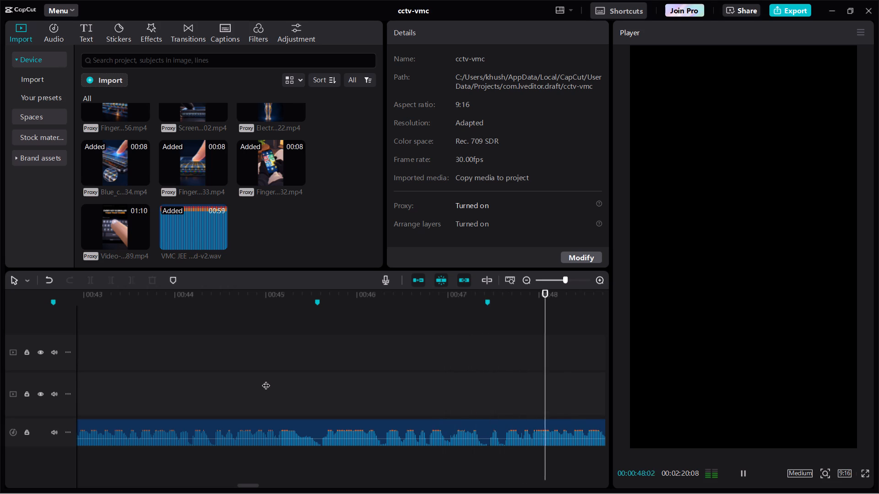
key(space)
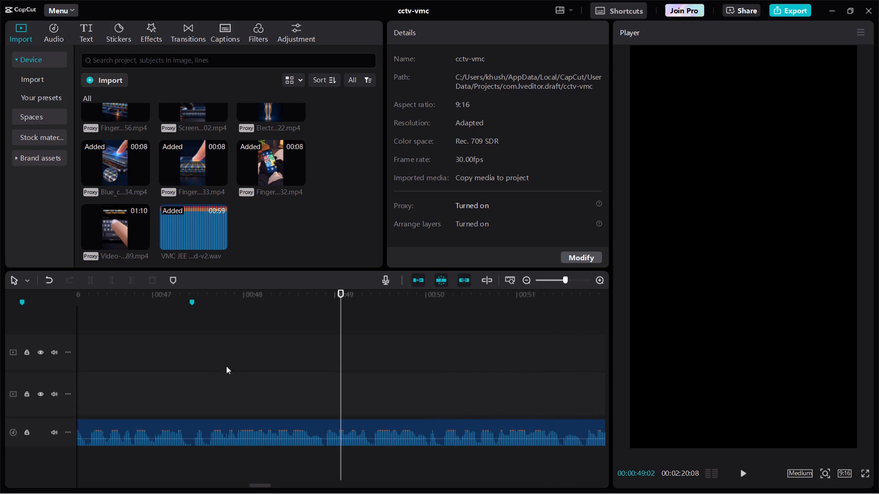
click(204, 362)
drag(204, 362, 190, 358)
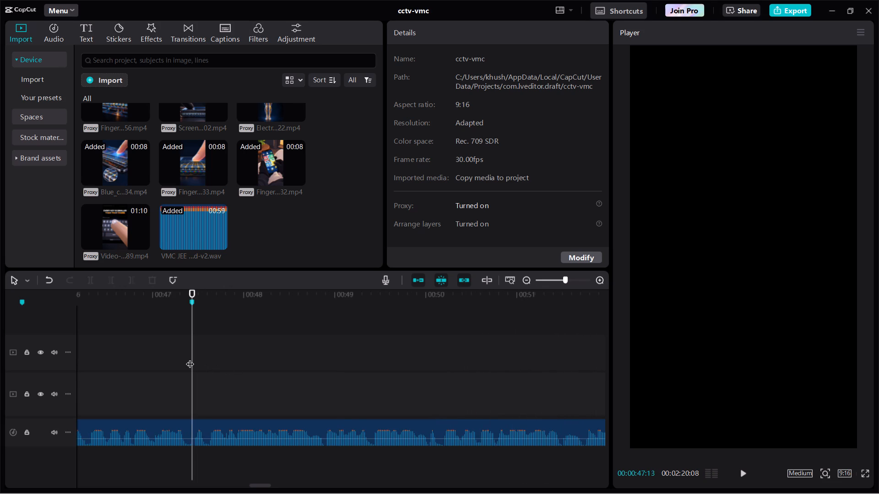
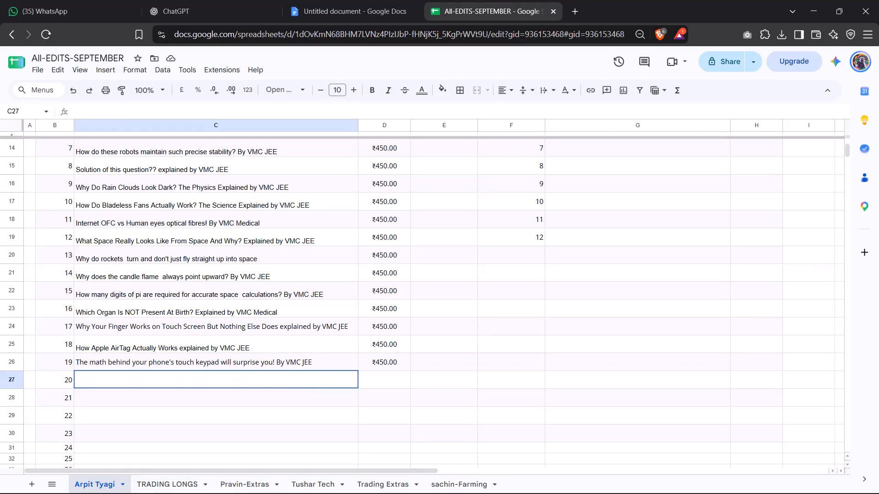
Log video 20 in the tracker as "What Really Happens Inside Your Body When You Put Cucumber Slices On Your Eyes by VMC Medical", priced ₹450.
key(ctrl+v)
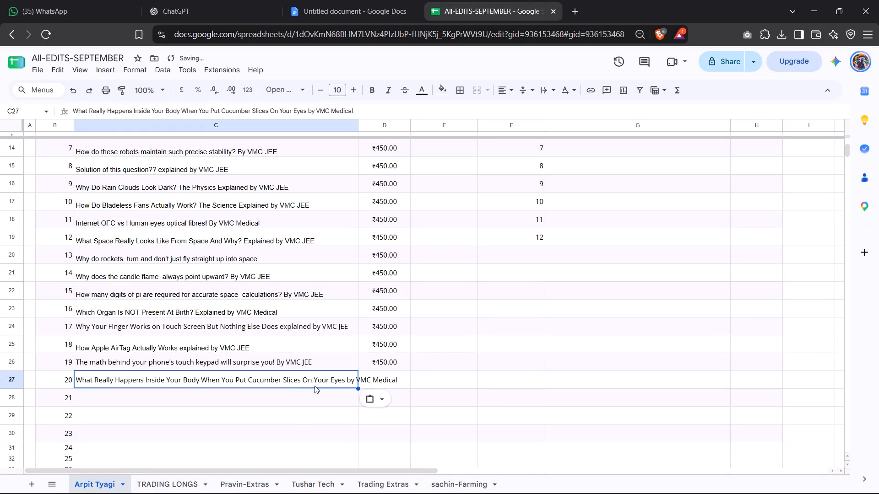
click(387, 361)
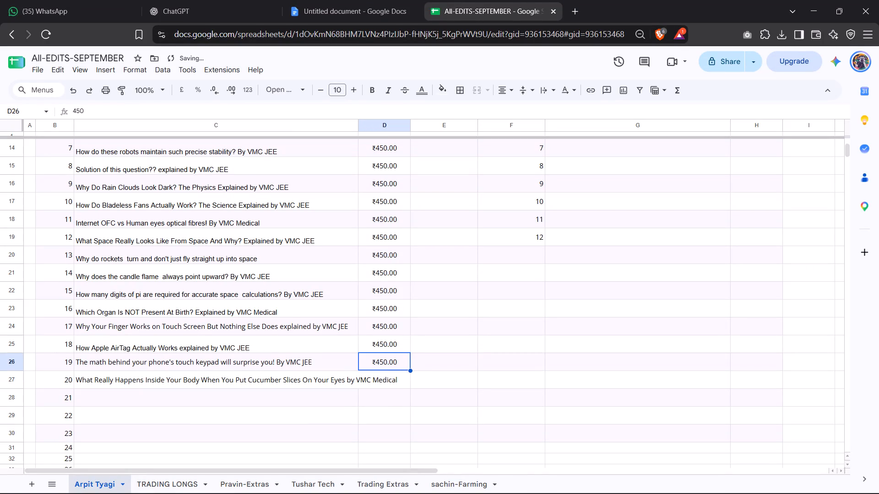
drag(410, 370, 413, 388)
click(457, 385)
Review the video tracker's total earnings, My Money figure and the Mandeep Edits list against the logged videos.
scroll(457, 385, up, 1)
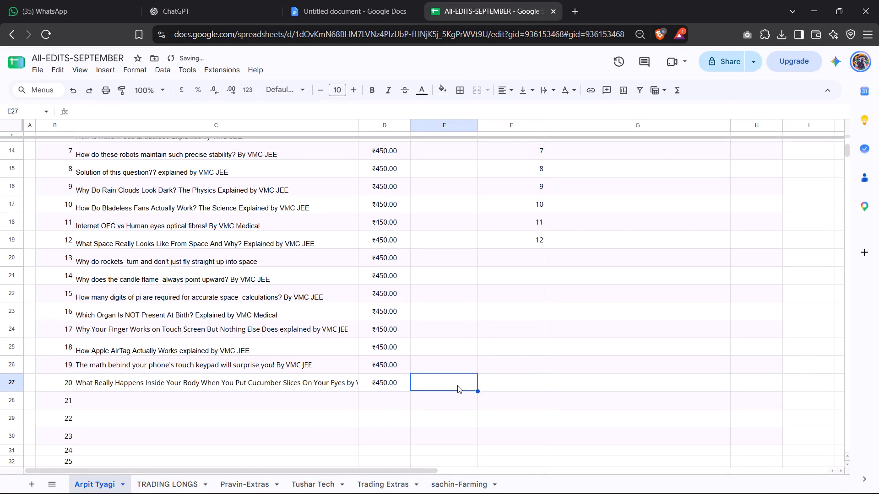
scroll(457, 385, up, 2)
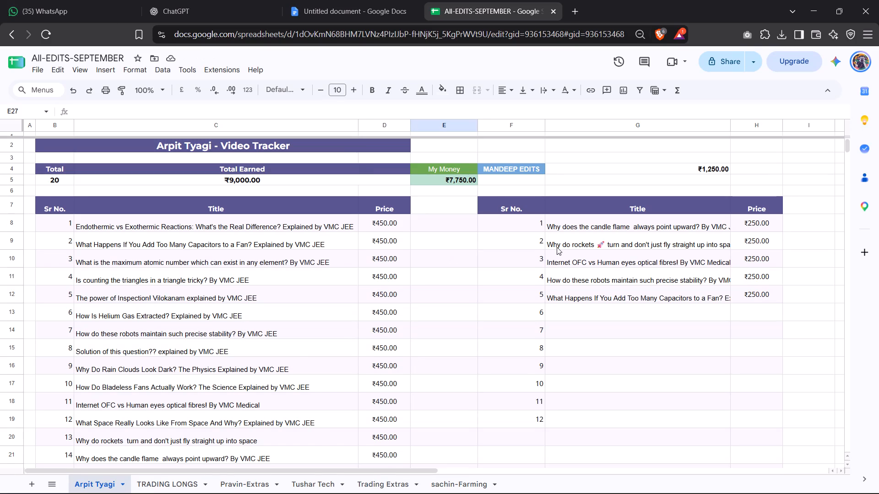
scroll(557, 247, right, 1)
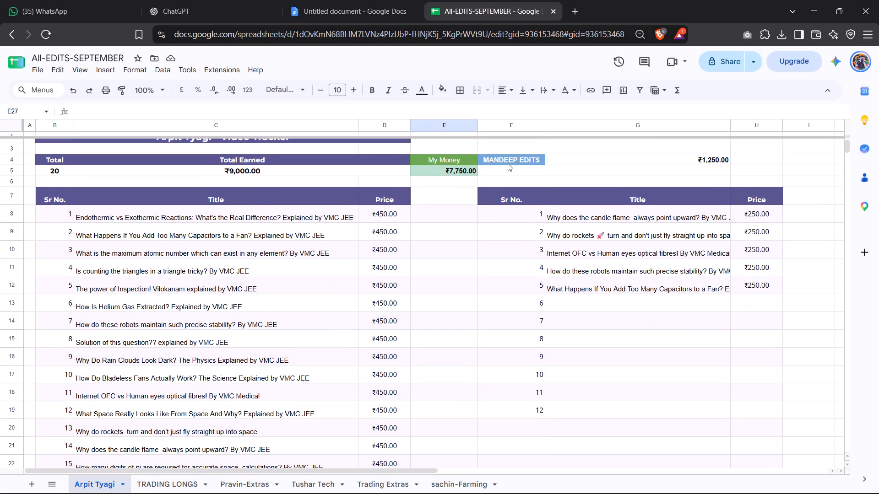
scroll(472, 268, down, 2)
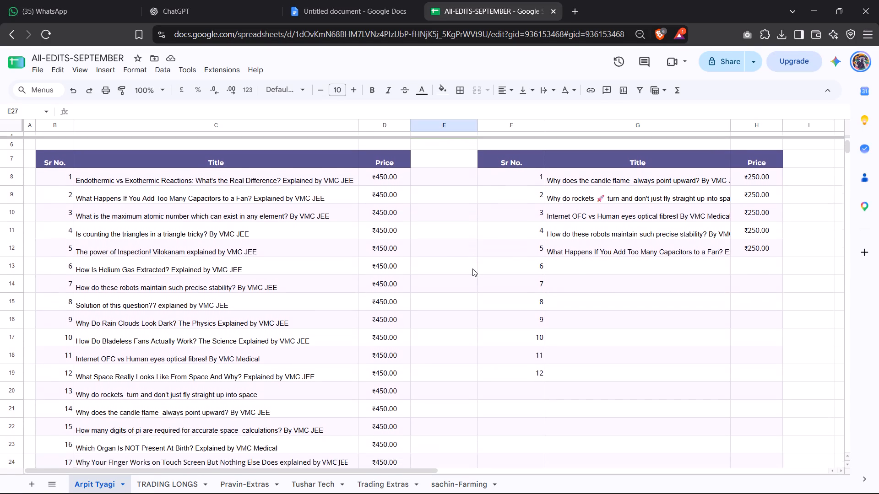
scroll(472, 268, down, 2)
scroll(405, 308, up, 3)
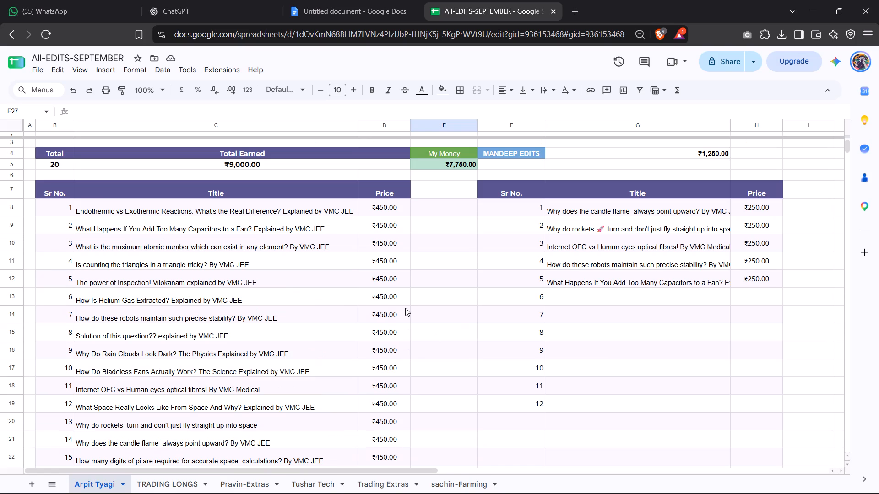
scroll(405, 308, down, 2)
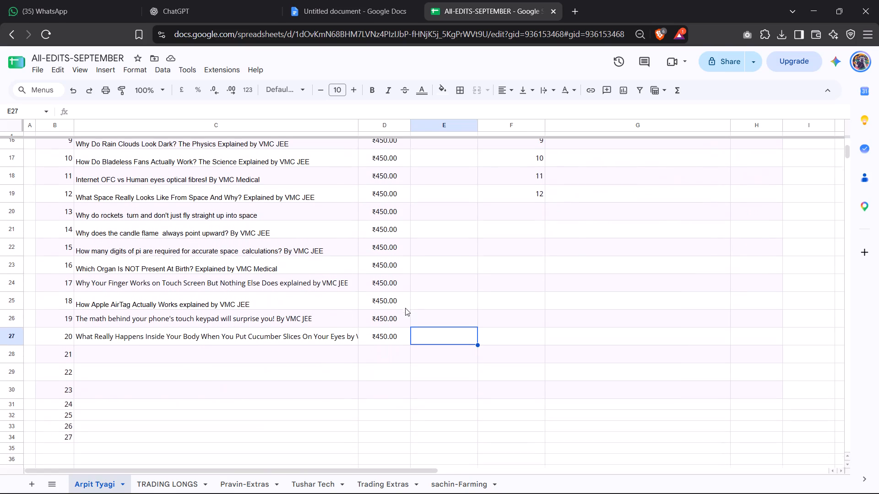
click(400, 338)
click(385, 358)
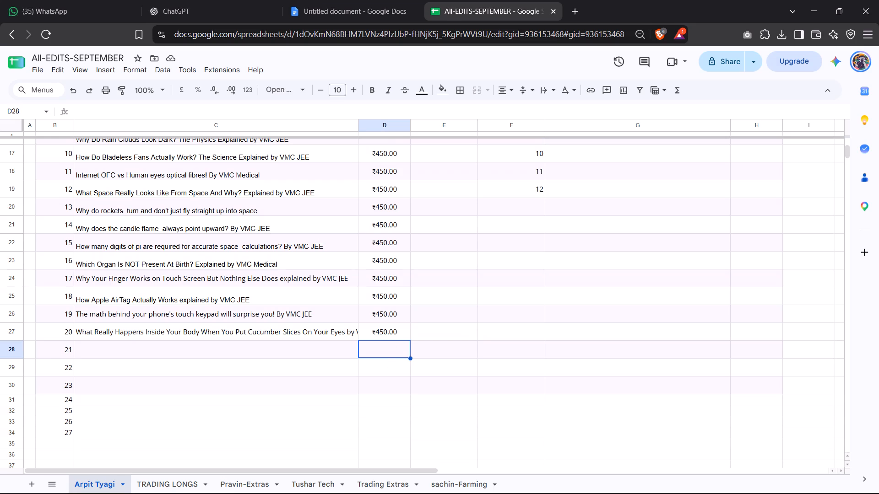
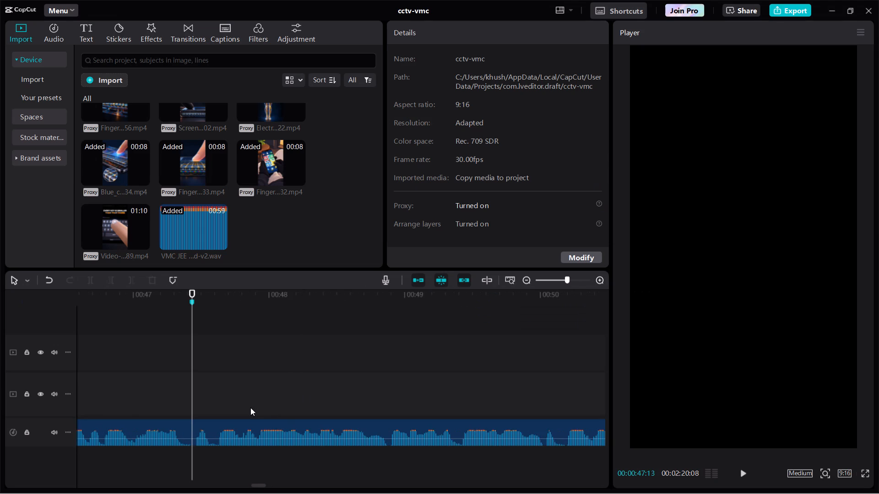
ctrl+scroll(250, 408, down, 1)
key(space)
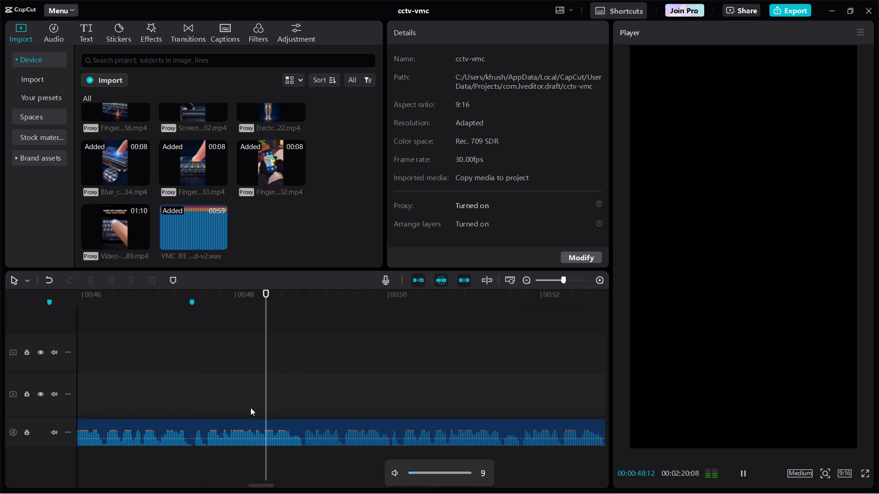
key(space)
double_click(301, 403)
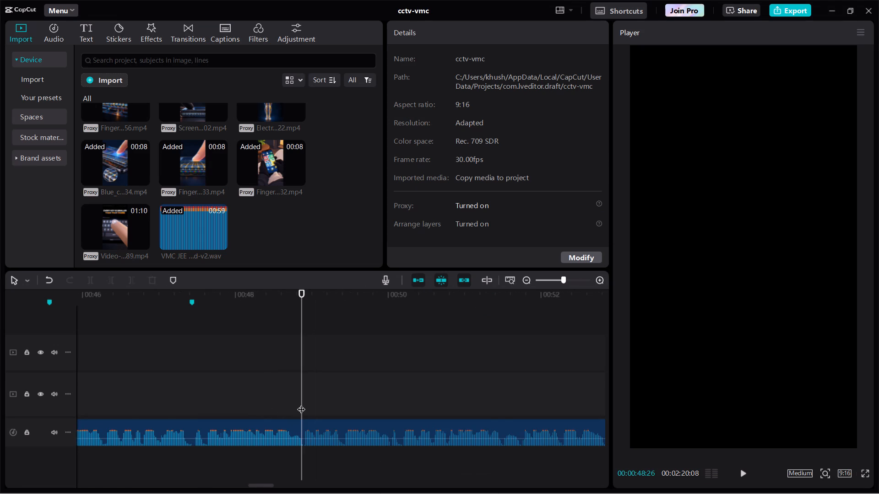
key(Right)
click(301, 403)
key(ctrl+plus)
key(ctrl+plus)
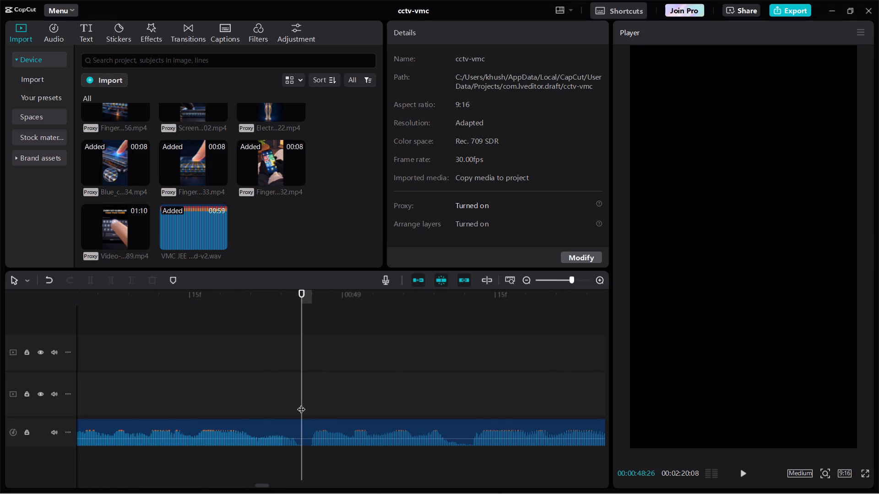
key(Right)
text(m)
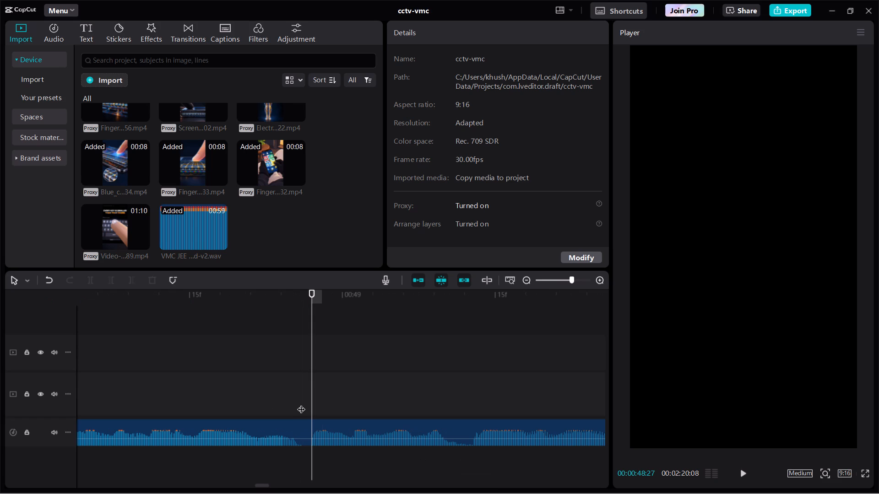
Play the voiceover onward and add a timeline marker in the pause at 00:00:50:05.
key(space)
scroll(301, 403, left, 1)
key(space)
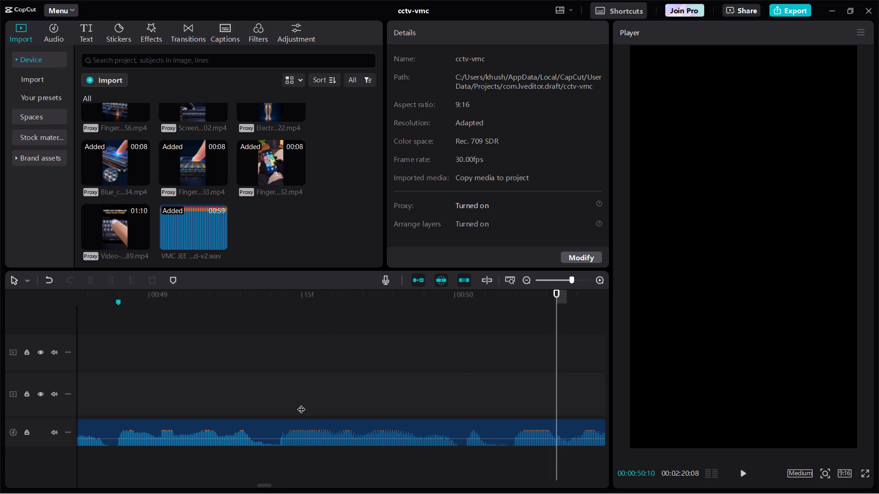
double_click(501, 397)
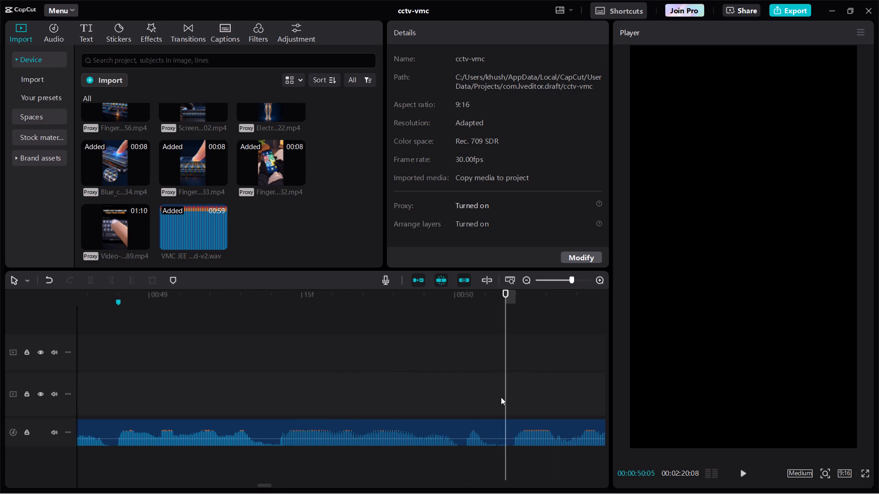
key(m)
Play the voiceover on from 00:00:50:05 and add a timeline marker in the pause at 00:00:51:22.
ctrl+scroll(501, 397, down, 4)
key(space)
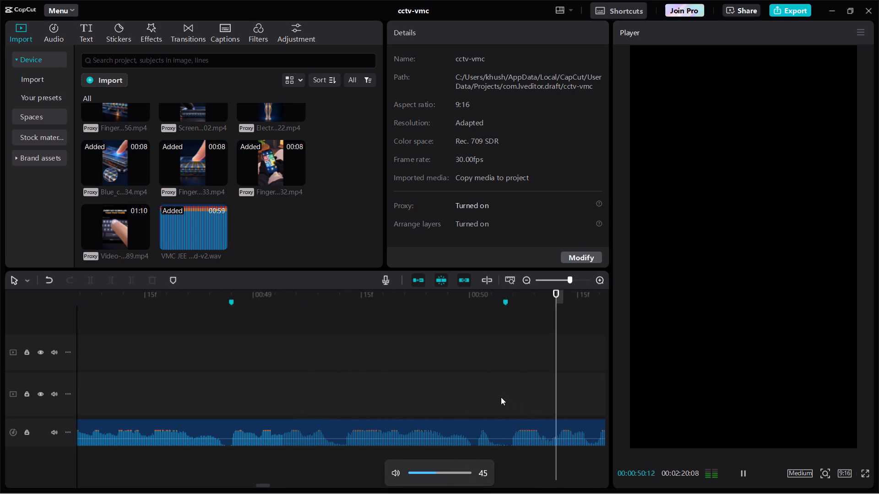
scroll(501, 397, left, 1)
key(space)
key(space)
key(space)
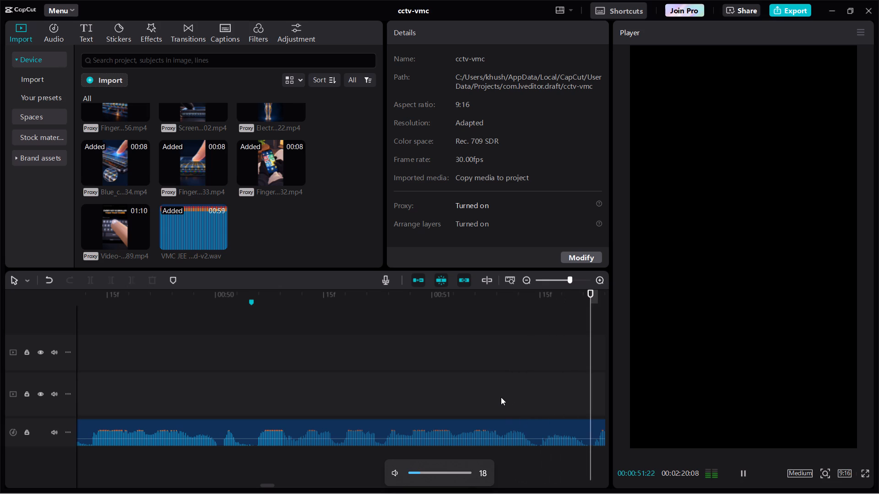
key(m)
Play the voiceover onward and add a timeline marker at the phrase start at 00:00:53:01.
scroll(501, 397, left, 1)
key(space)
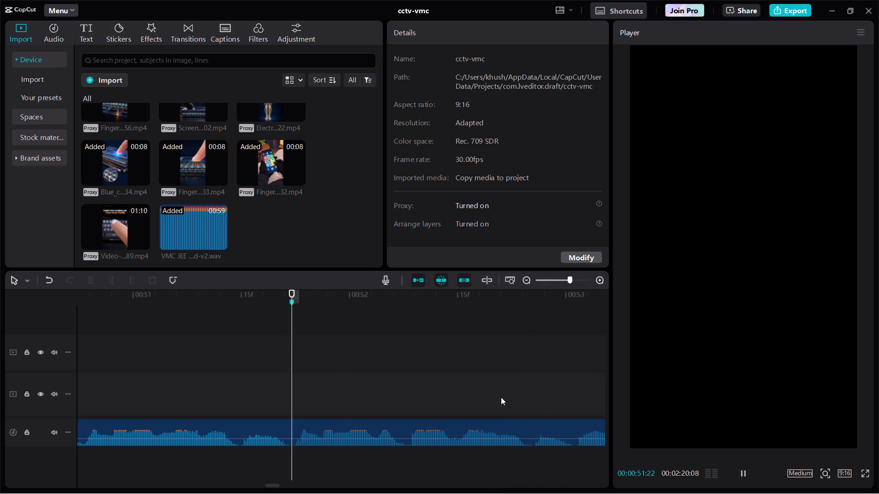
scroll(501, 397, left, 1)
key(space)
key(Right)
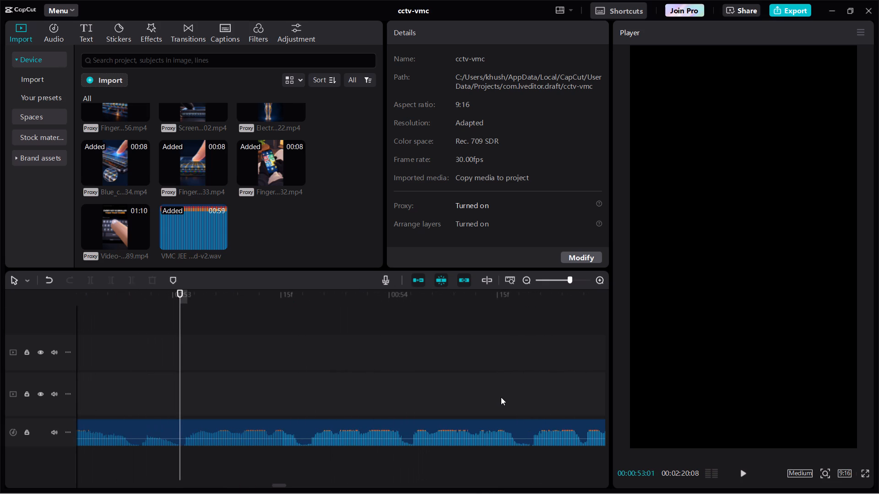
text(m)
Play the next phrase and add a timeline marker at its boundary at 00:00:54:20.
key(space)
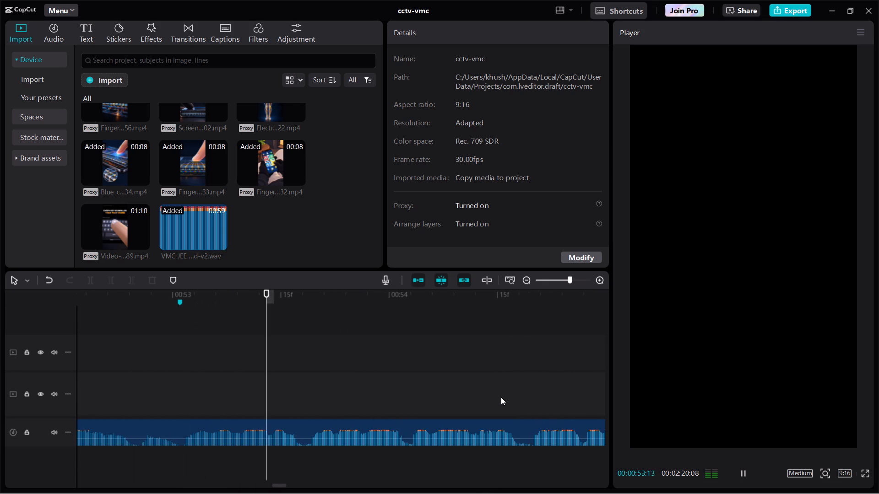
key(space)
scroll(501, 397, left, 1)
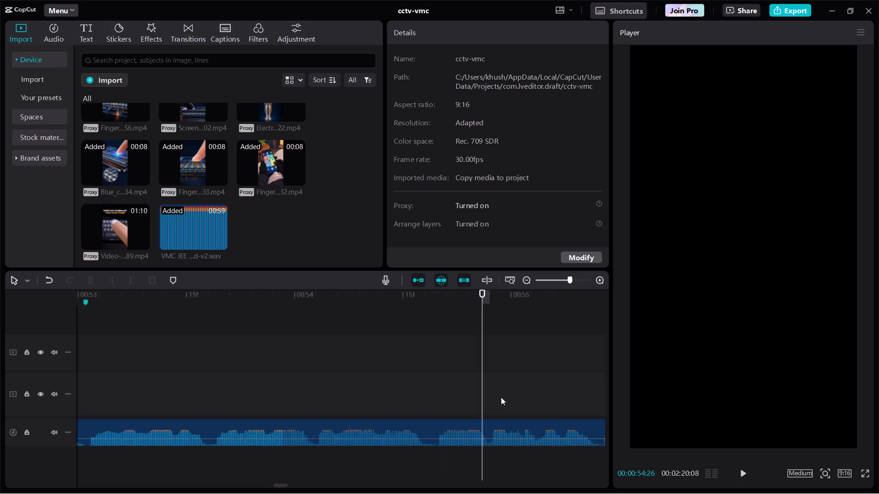
scroll(501, 397, left, 1)
click(391, 372)
drag(391, 372, 400, 380)
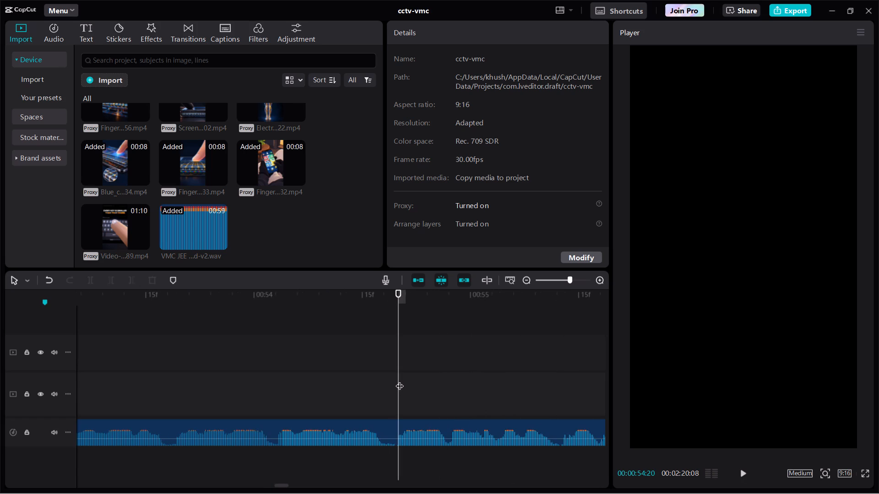
text(m)
Play the voiceover onward and add a timeline marker in the pause at 00:00:56:29.
key(space)
scroll(400, 380, left, 2)
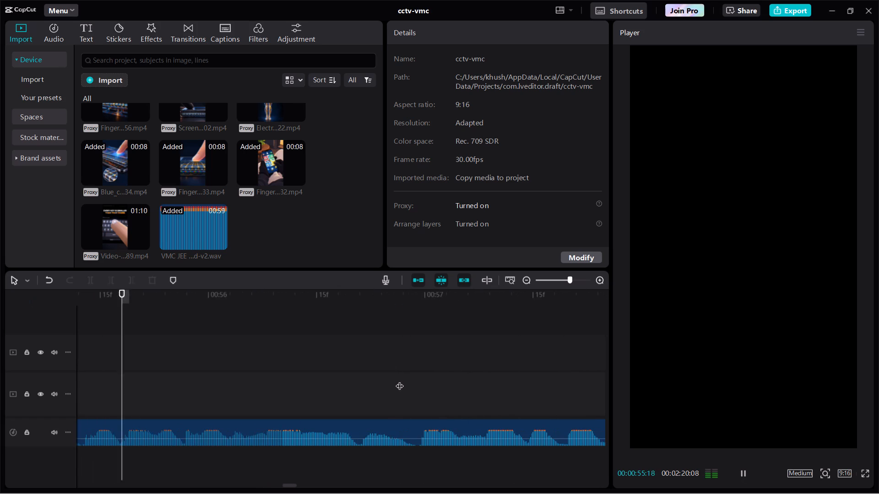
key(space)
key(Right)
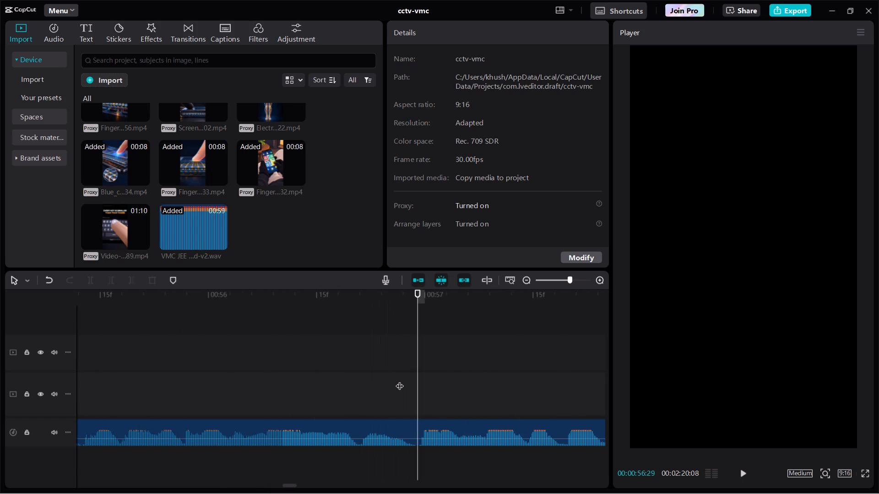
text(m)
Add a timeline marker at the very end of the voiceover clip, at 00:00:58:17.
key(space)
scroll(400, 380, left, 2)
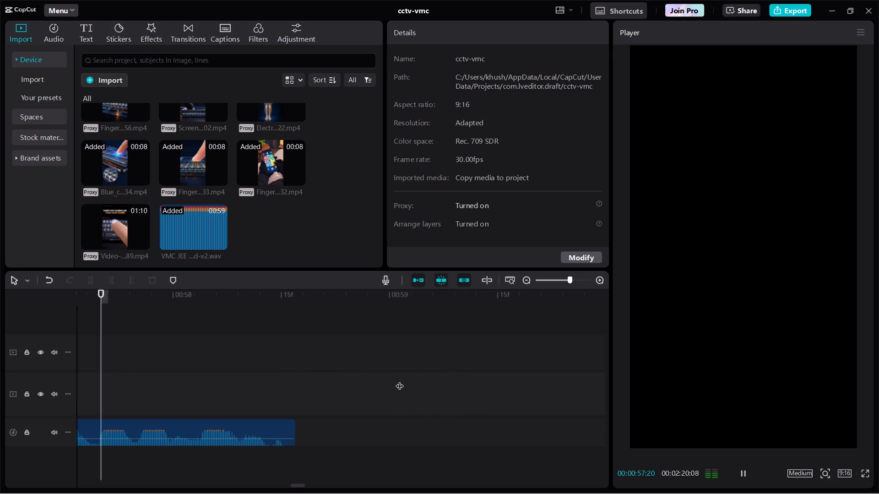
click(288, 363)
drag(288, 363, 306, 381)
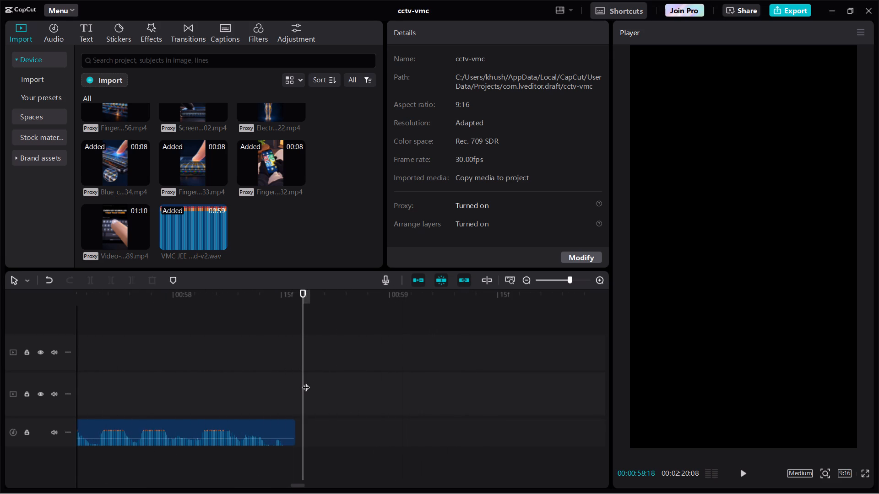
drag(306, 381, 297, 385)
key(m)
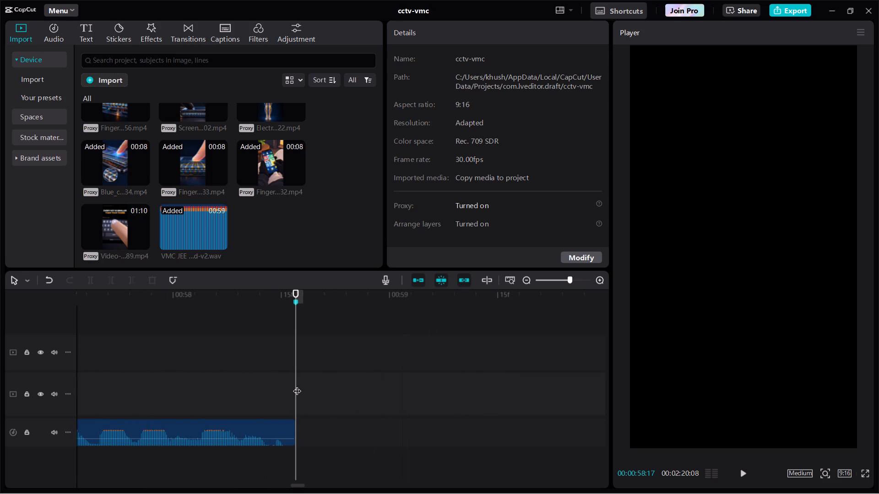
Undo the pre-processing of Compound clip718 near 01:20 and break it apart into its individual clips.
ctrl+scroll(297, 385, down, 11)
ctrl+scroll(239, 480, down, 8)
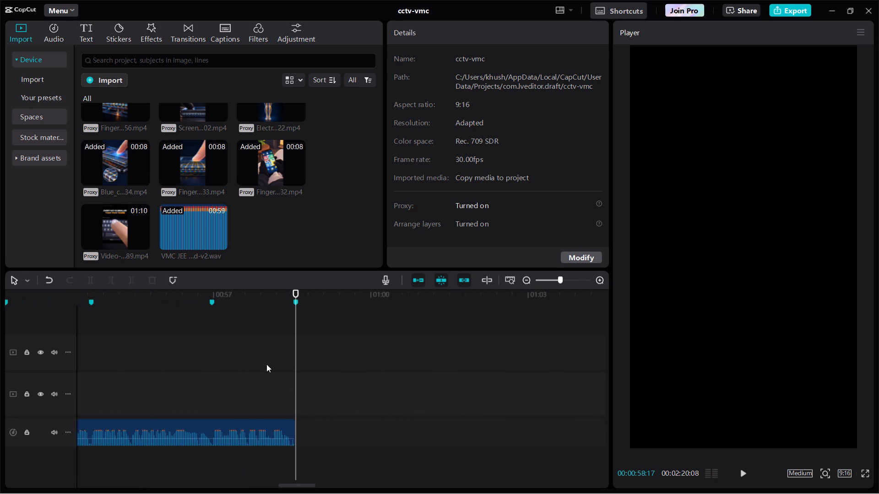
ctrl+scroll(268, 363, down, 19)
scroll(268, 363, down, 1)
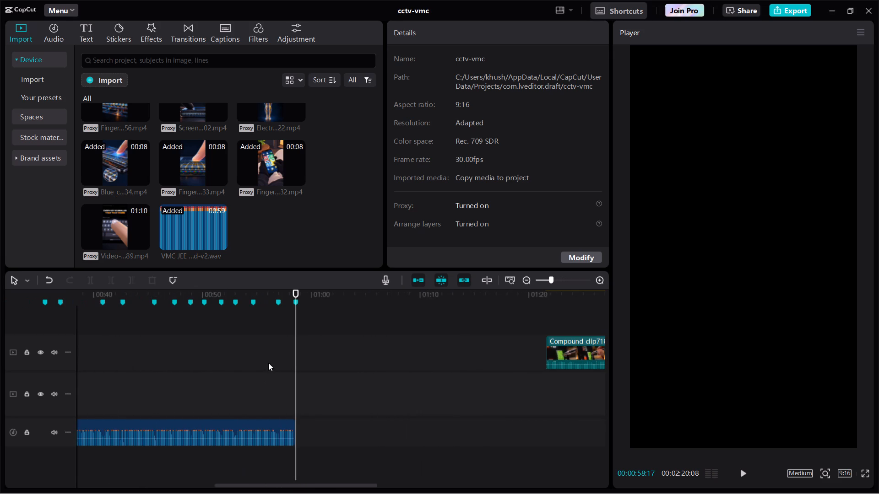
scroll(268, 363, down, 1)
right_click(537, 342)
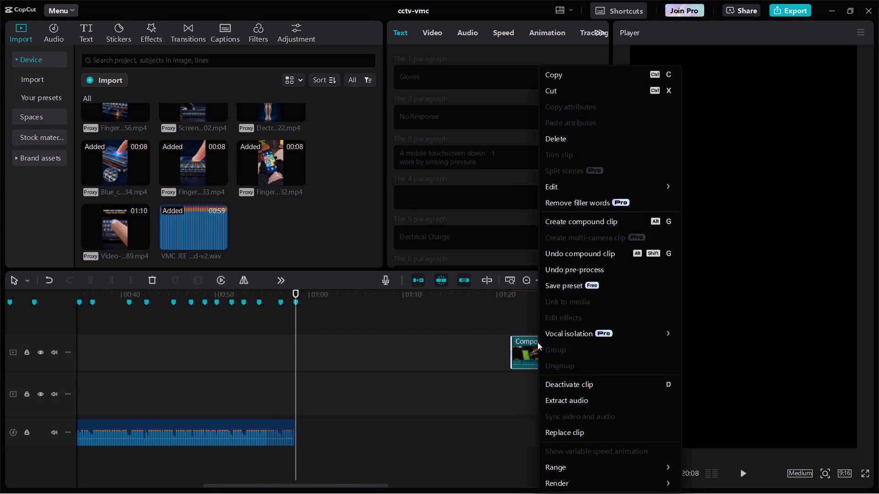
click(560, 270)
right_click(528, 359)
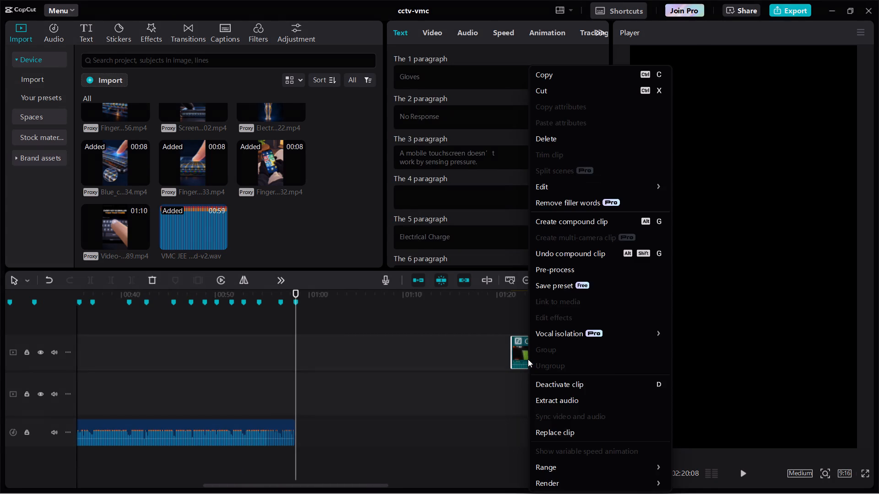
click(558, 259)
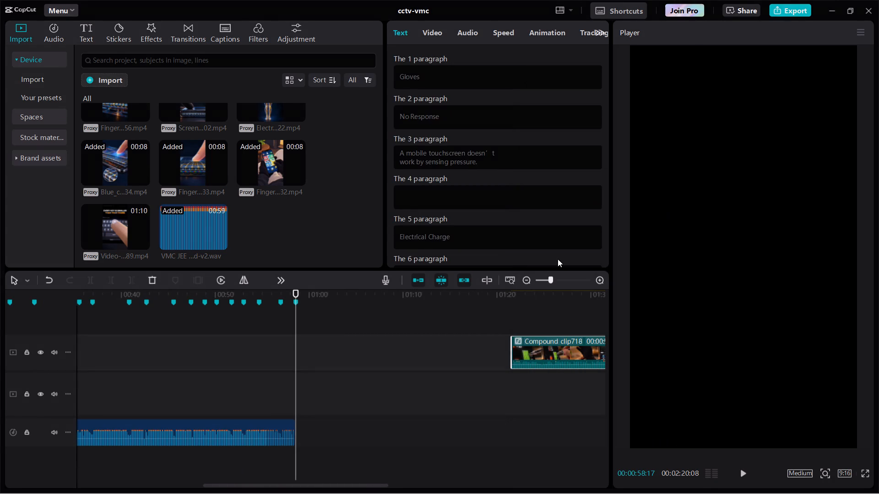
Move the ac2e6c62e49f7f09657b983e1dae8a73.mp3 clip to the timeline start under the voiceover and cut its end at the voiceover's end.
scroll(525, 413, left, 1)
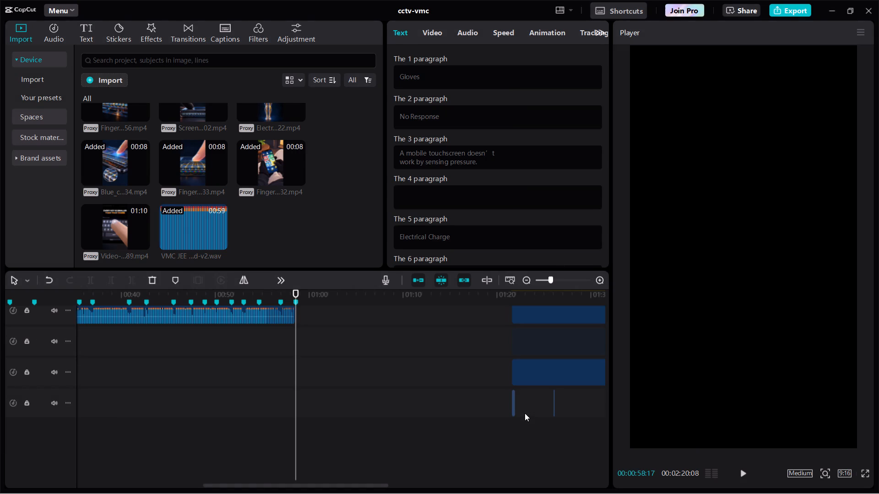
scroll(525, 413, left, 2)
ctrl+scroll(525, 413, down, 6)
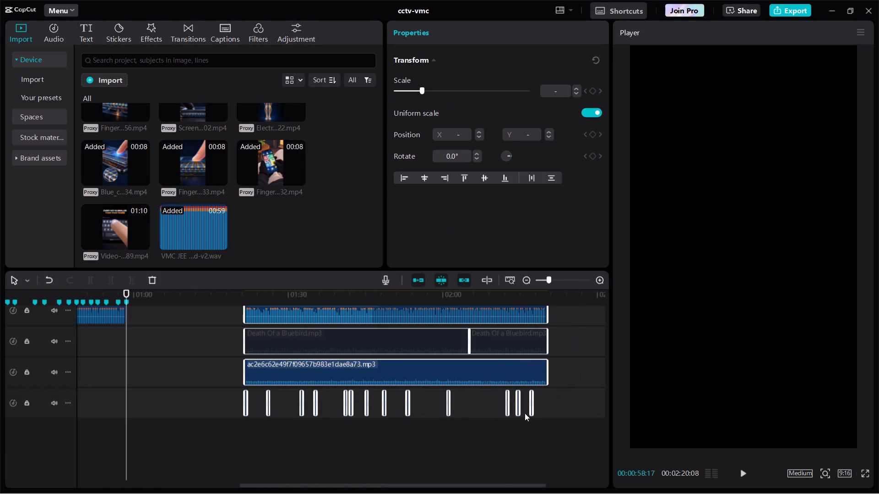
click(427, 372)
drag(461, 371, 213, 369)
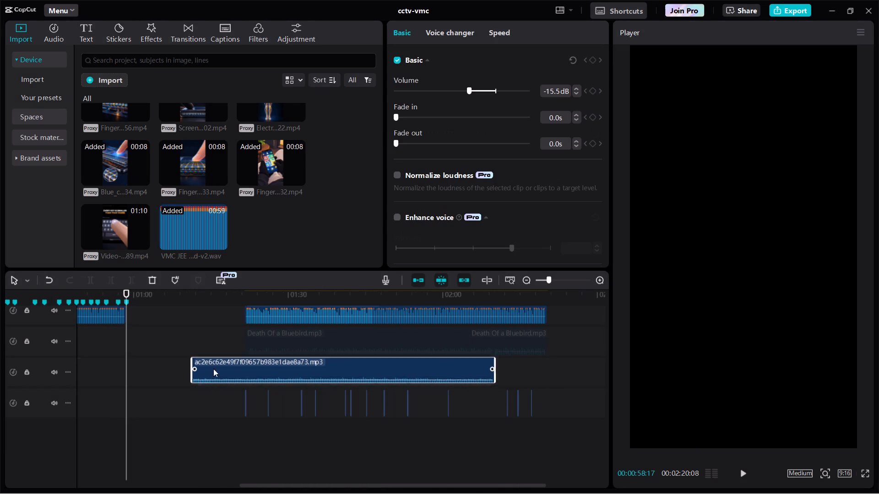
drag(213, 369, 0, 336)
key(w)
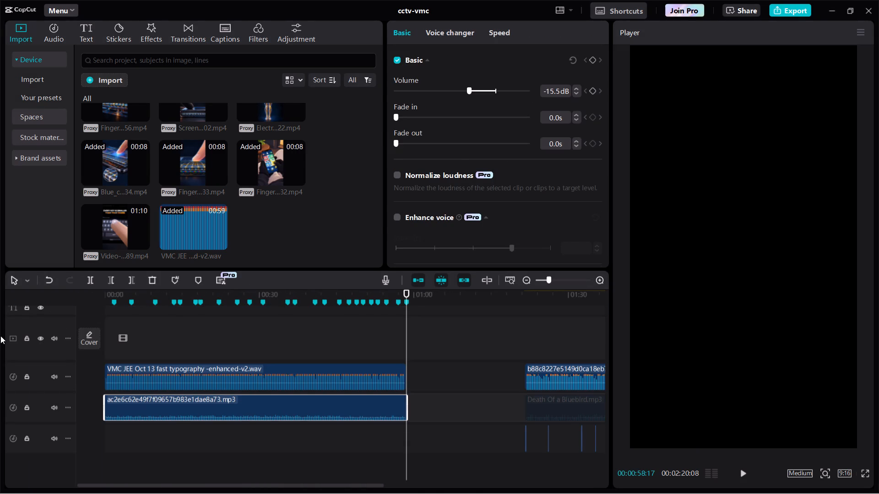
drag(172, 408, 136, 413)
key(w)
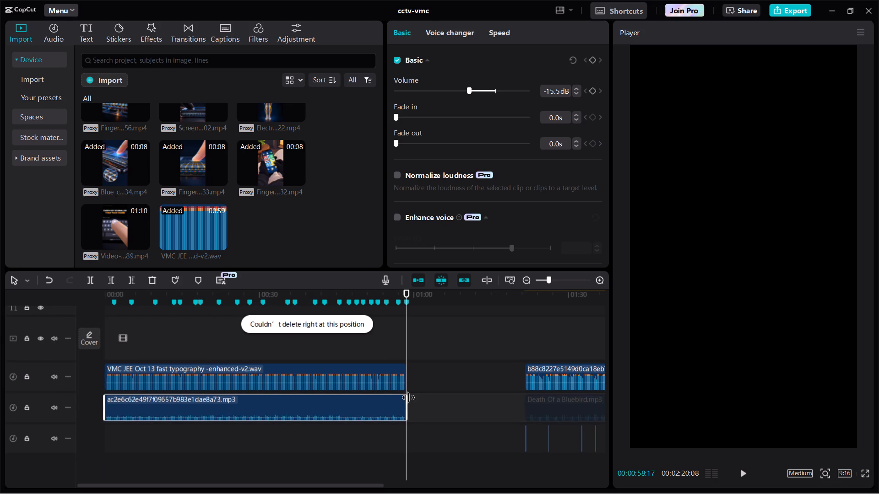
drag(406, 398, 413, 401)
key(w)
Move Compound clip660 and the channels4_profile (2).jpg VMC logo together to the timeline start and trim both to end at 00:00:58:17.
scroll(413, 401, up, 3)
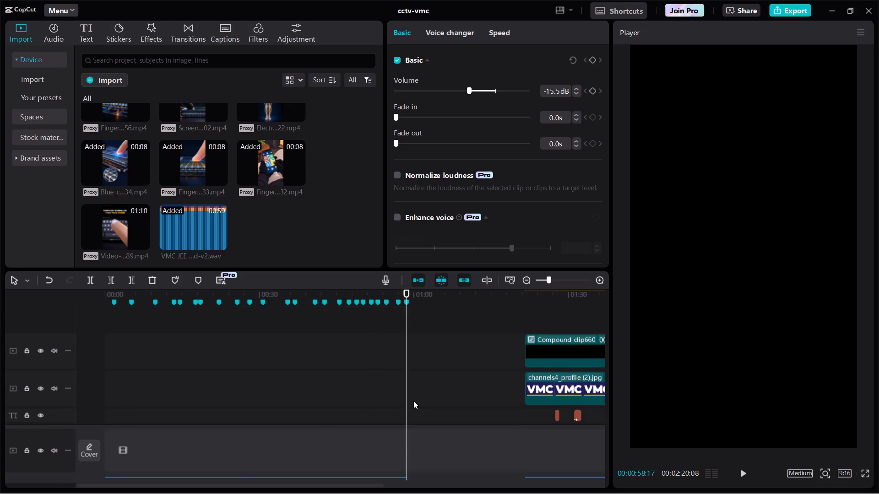
scroll(413, 401, left, 2)
scroll(413, 401, down, 1)
drag(220, 392, 320, 344)
drag(343, 376, 1, 328)
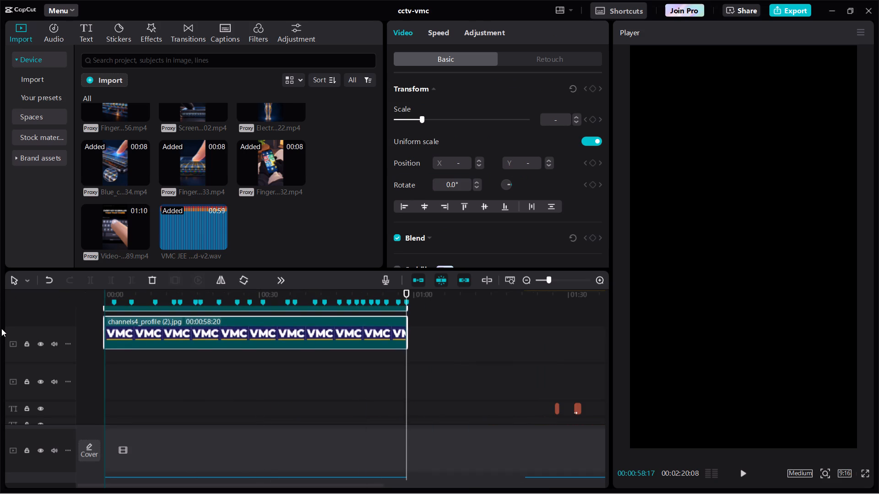
key(w)
Play back the voiceover with the moved music and VMC logo to review them, stopping at the marker at 00:00:25:22.
ctrl+scroll(227, 351, up, 6)
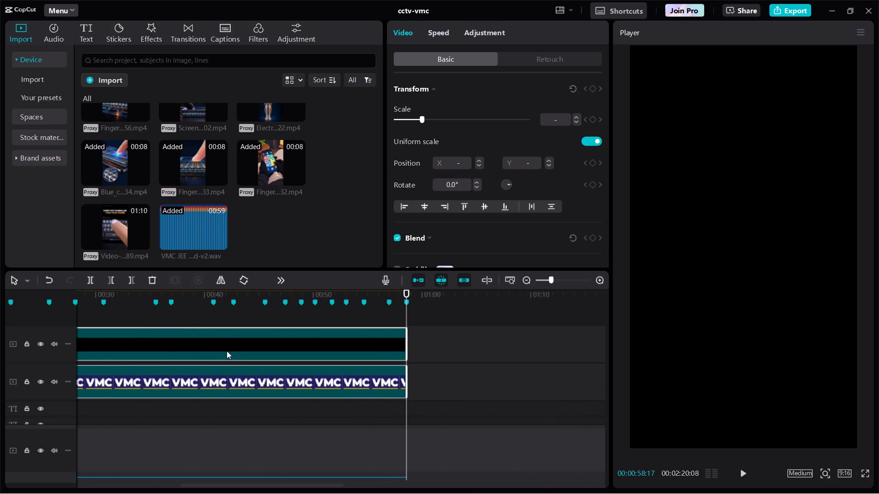
scroll(227, 351, right, 3)
click(266, 319)
drag(266, 319, 271, 323)
key(space)
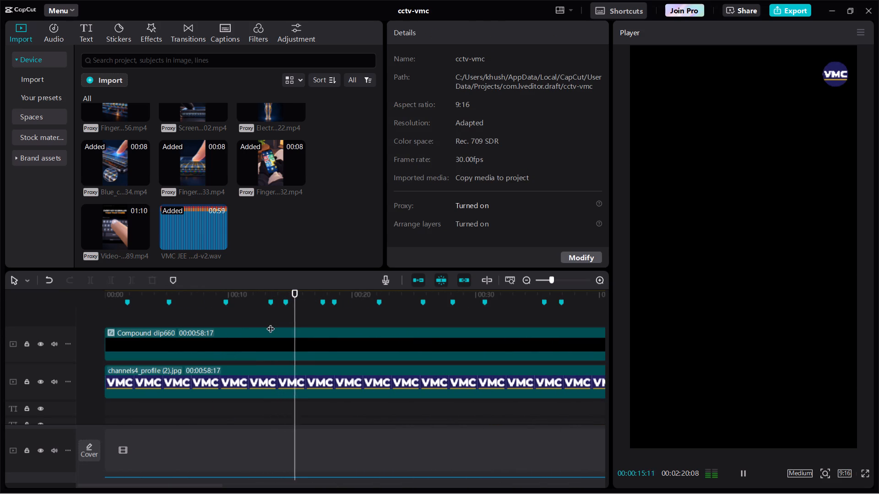
scroll(318, 322, left, 1)
double_click(319, 318)
key(space)
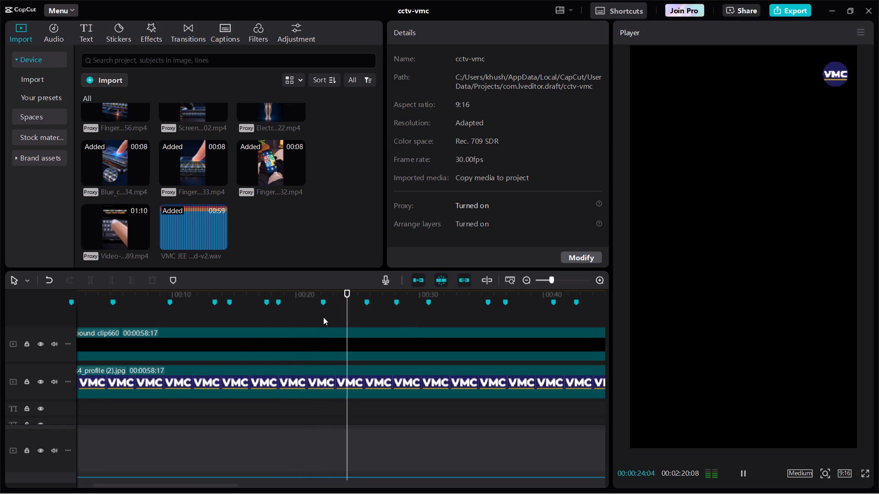
double_click(323, 317)
key(alt+Tab)
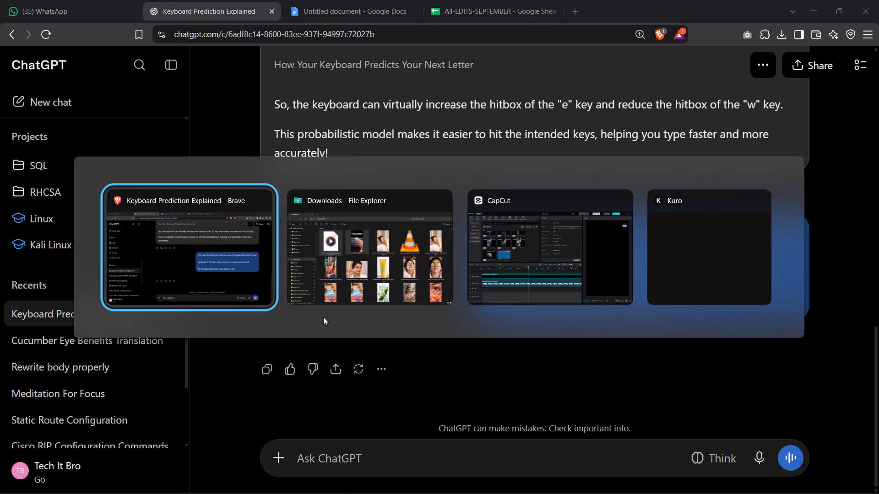
key(space)
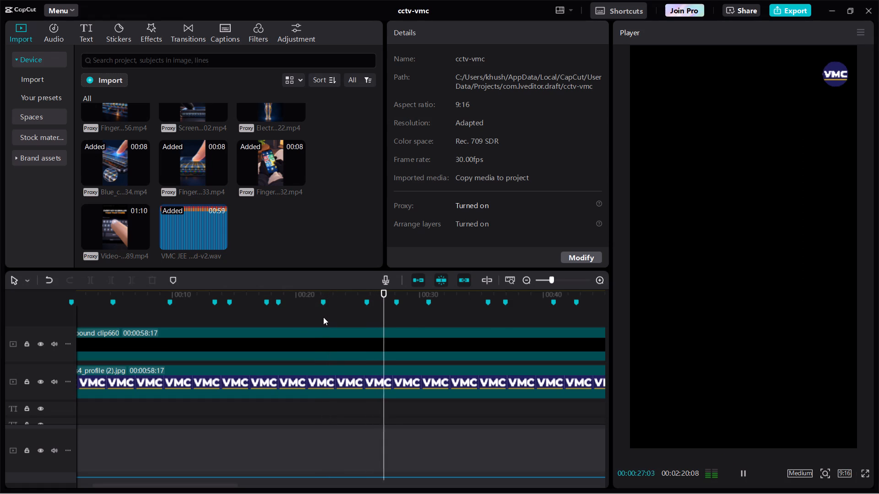
click(365, 293)
key(alt+Tab)
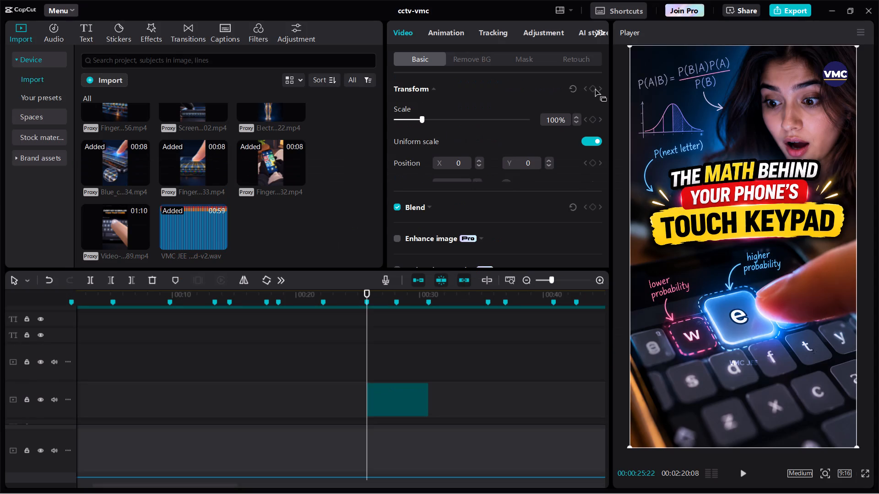
Animate the thumbnail with a transform keyframe at its start and 109% scale at 00:00:28:04, and trim its end there.
click(594, 87)
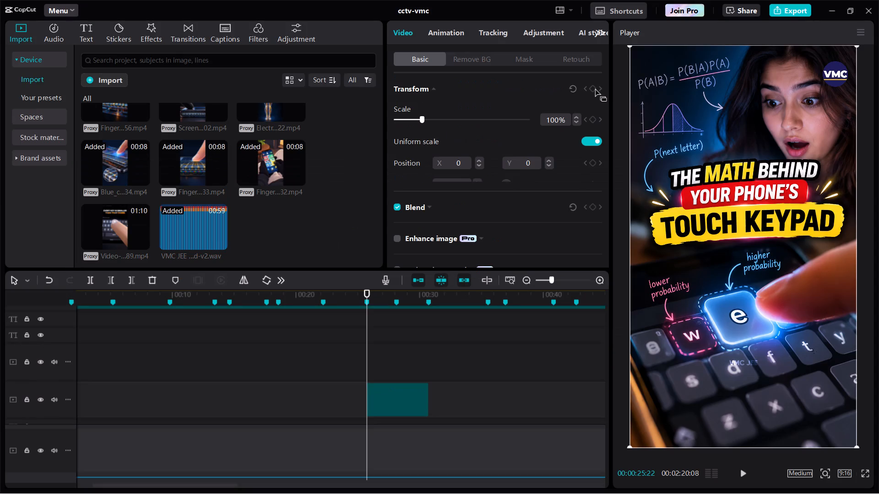
click(597, 88)
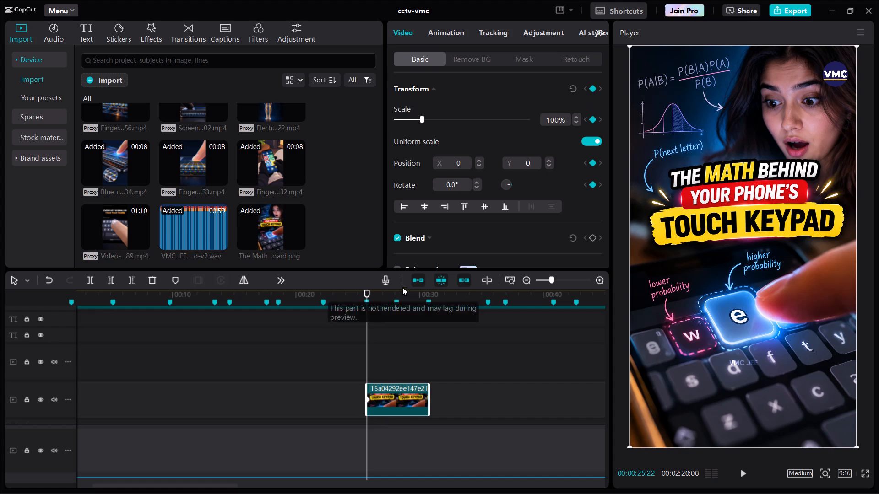
click(397, 293)
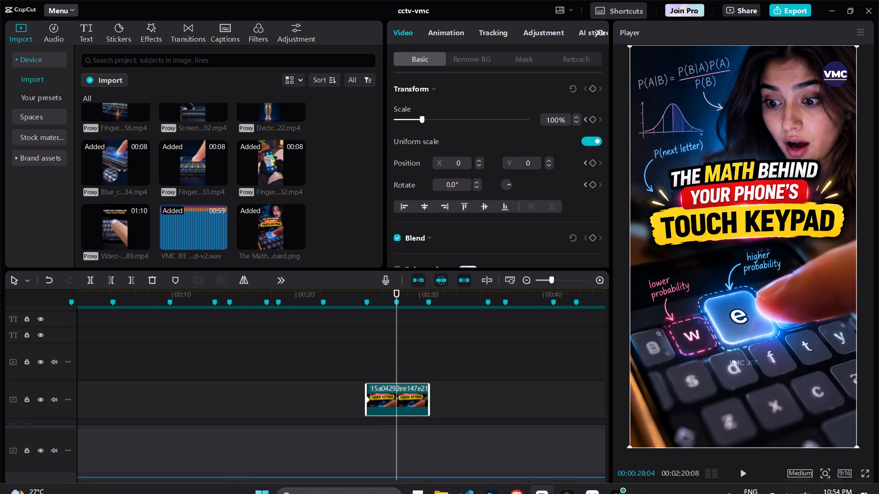
drag(855, 448, 874, 473)
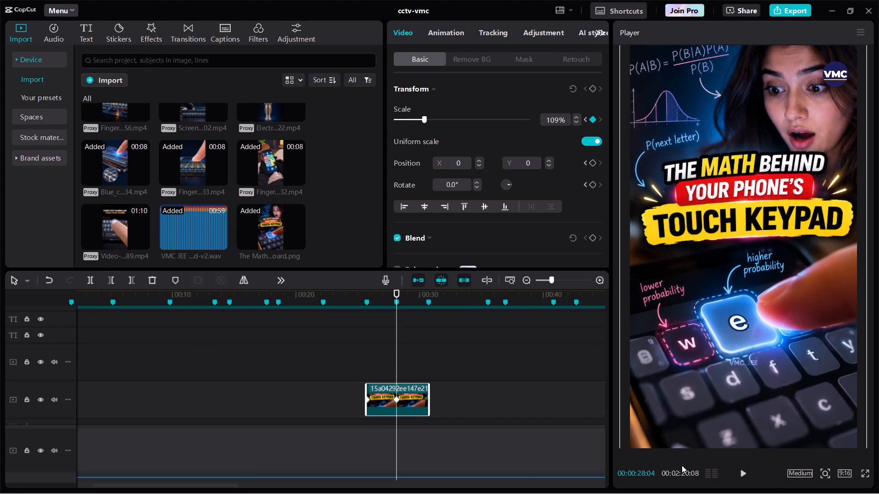
key(w)
Copy the VMC building clip from the old edit, paste it at 00:00:28:04 and extend it to the following marker.
scroll(506, 427, left, 3)
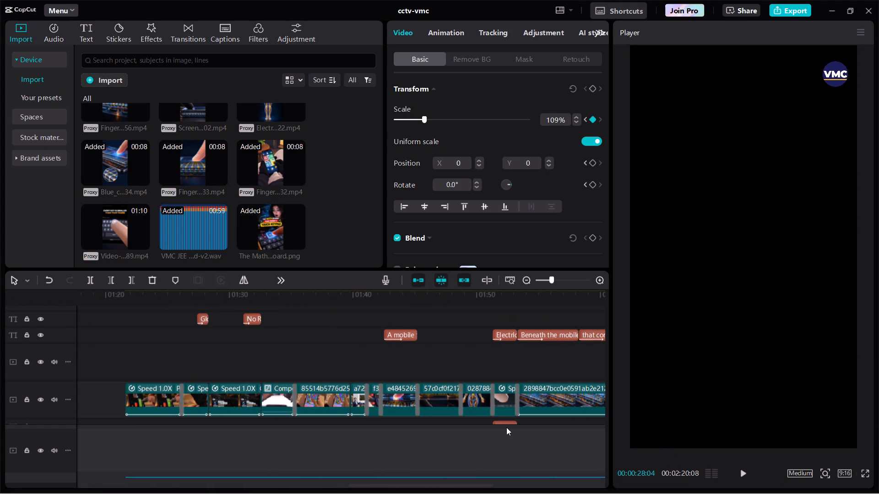
click(356, 404)
key(ctrl+c)
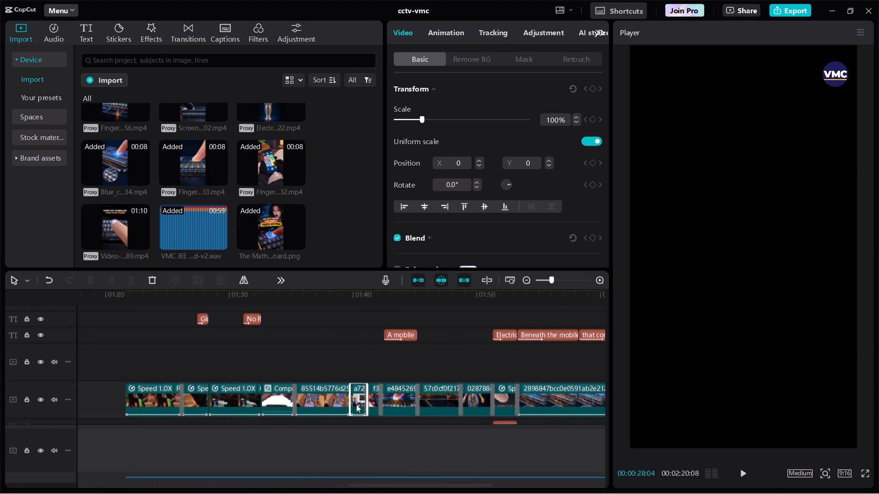
key(ctrl+v)
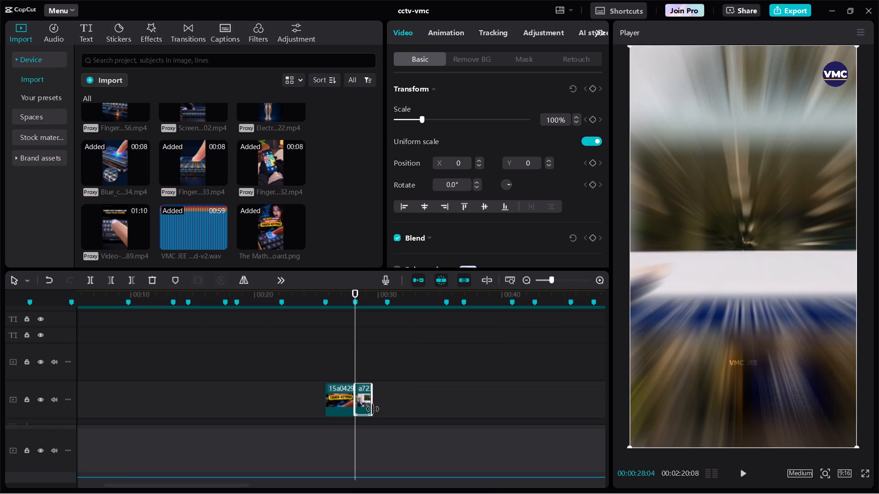
drag(372, 408, 382, 412)
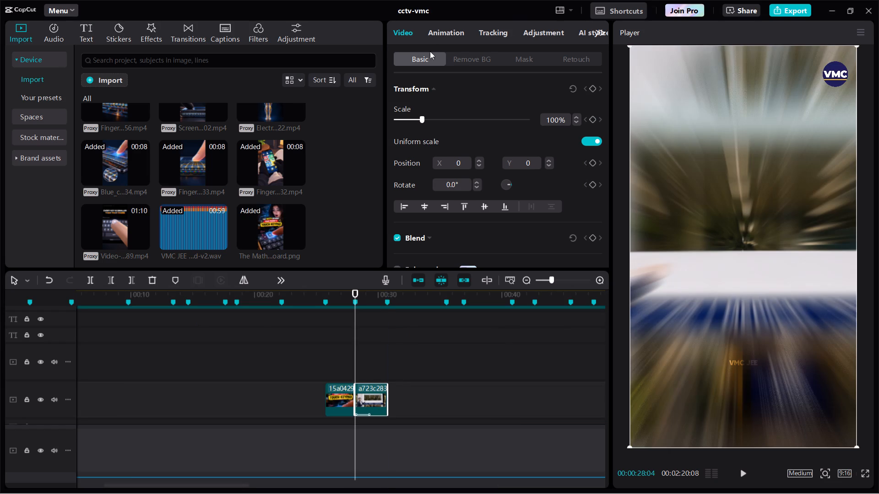
Set the VMC building clip's combo animation to None.
click(435, 32)
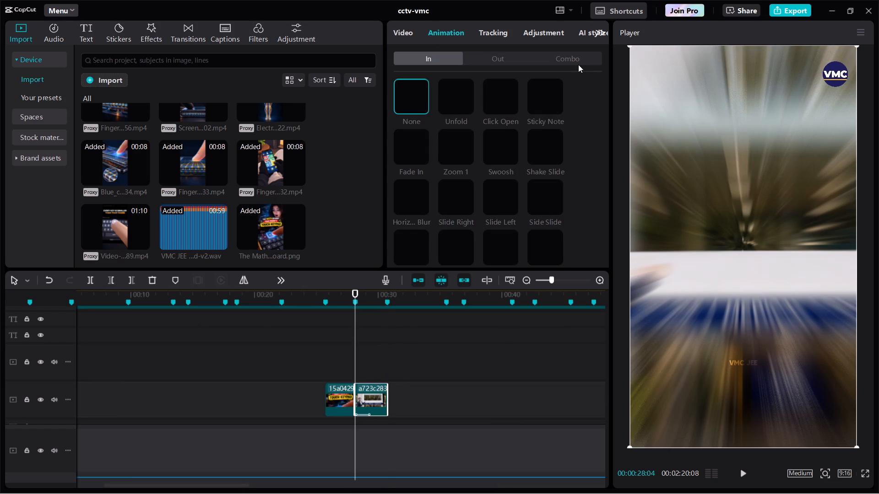
click(567, 60)
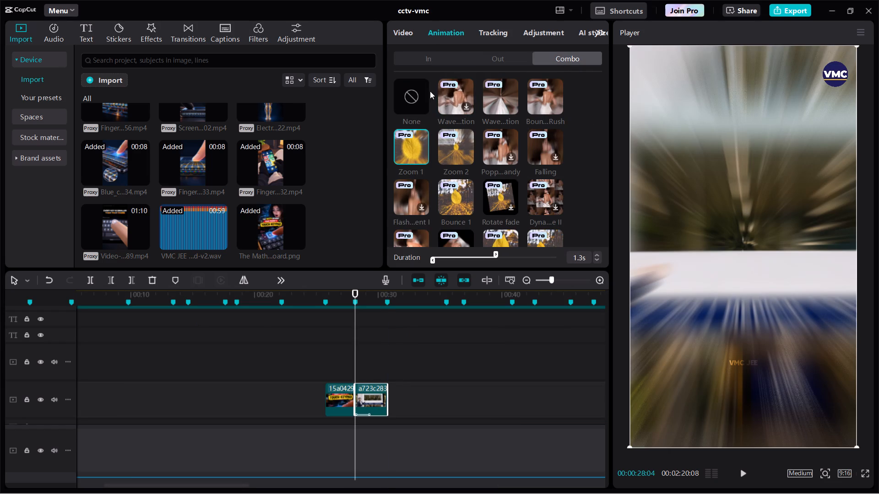
click(402, 86)
click(406, 53)
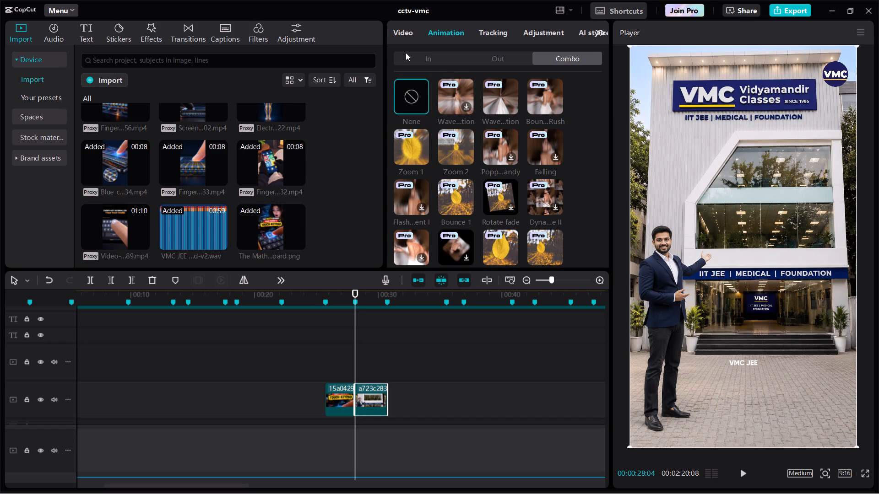
Add a transform keyframe at the start of the VMC building clip and move the playhead to 00:00:29:17.
click(402, 34)
click(591, 91)
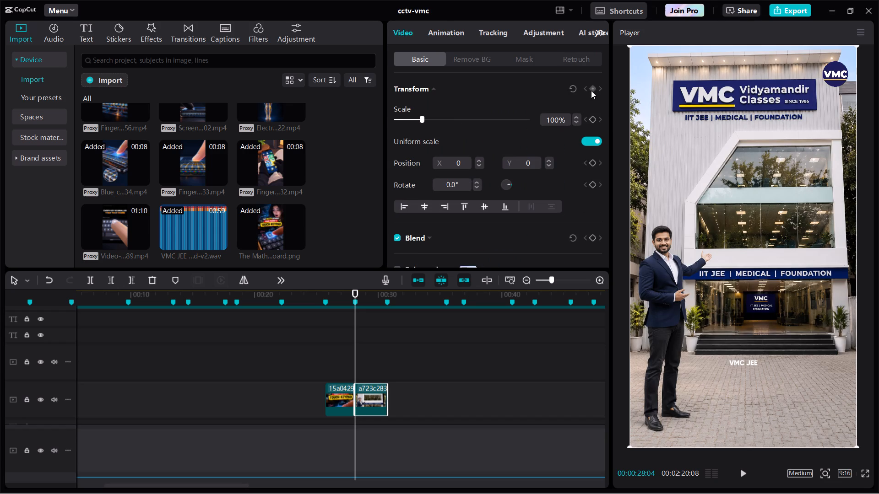
click(373, 292)
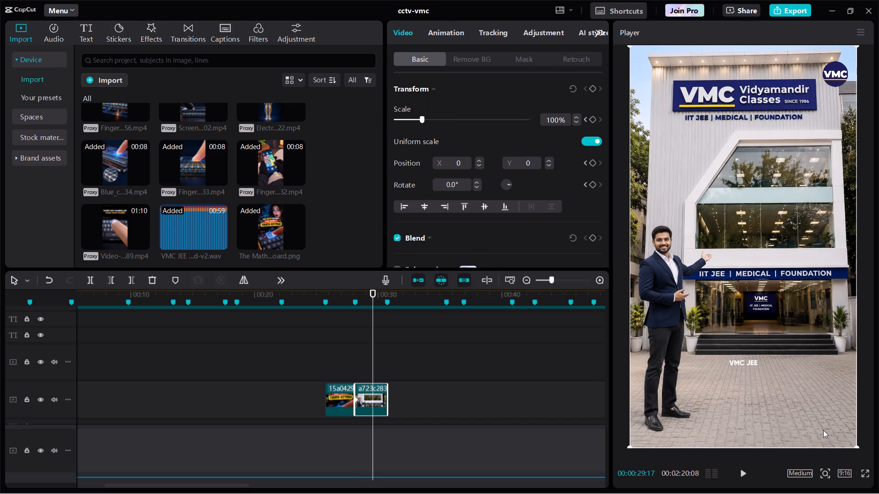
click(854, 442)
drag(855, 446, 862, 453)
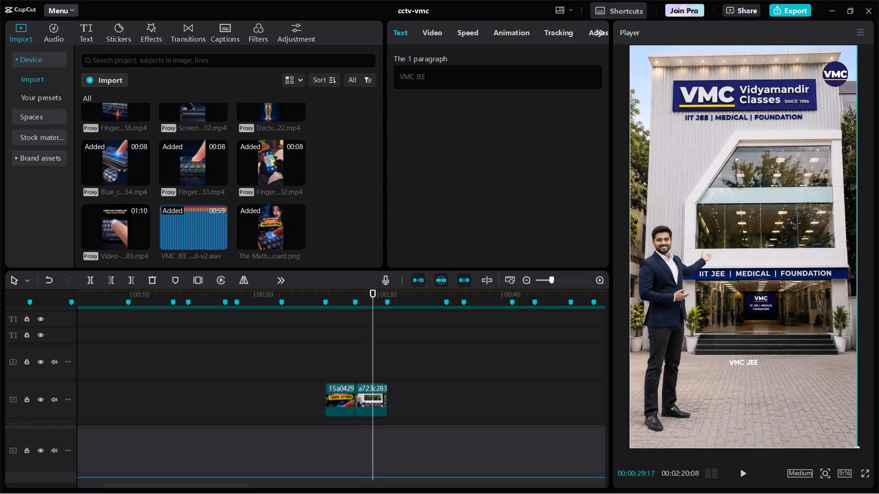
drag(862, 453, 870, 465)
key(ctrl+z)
Scale the VMC building clip up to 108% at 00:00:29:17.
click(381, 401)
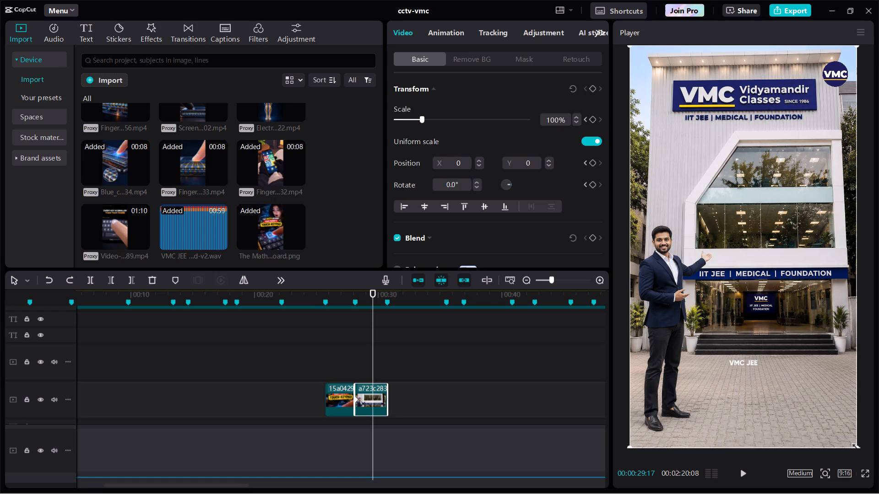
drag(853, 446, 868, 470)
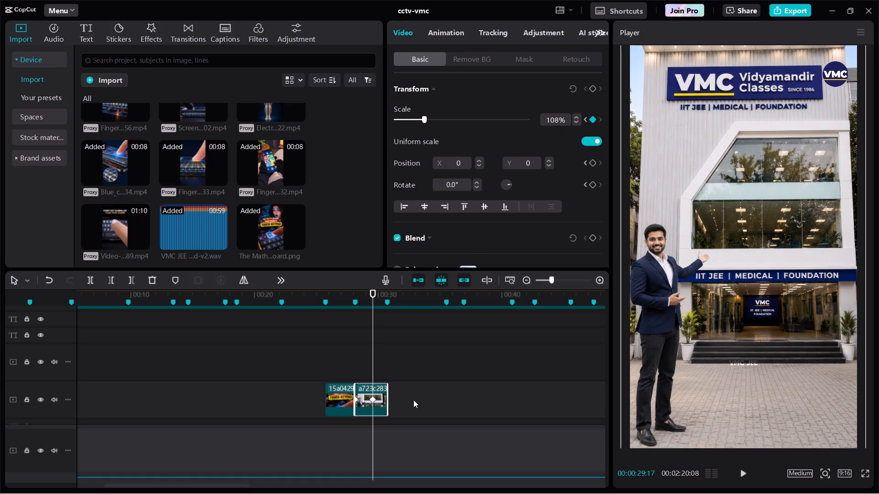
Play back the voiceover from the timeline start to review the opening section that still needs footage.
drag(373, 398, 478, 396)
click(151, 347)
drag(151, 347, 0, 356)
key(space)
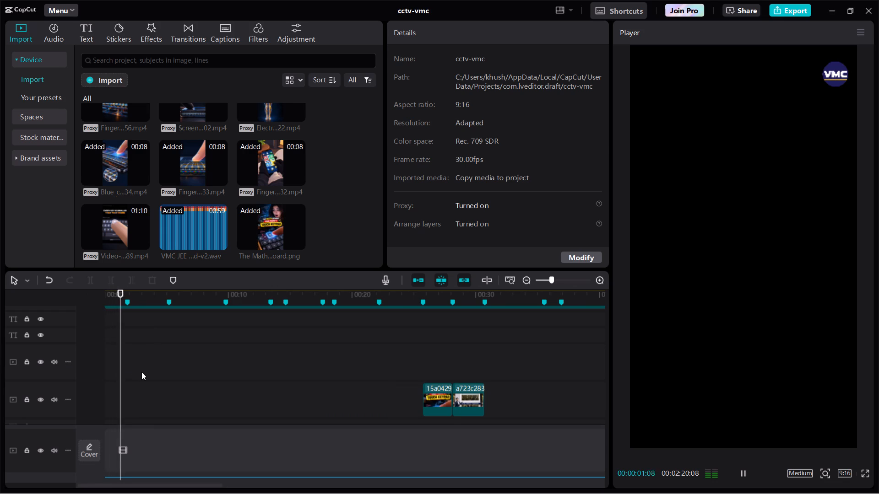
ctrl+scroll(141, 372, up, 6)
click(141, 372)
drag(141, 372, 170, 365)
key(space)
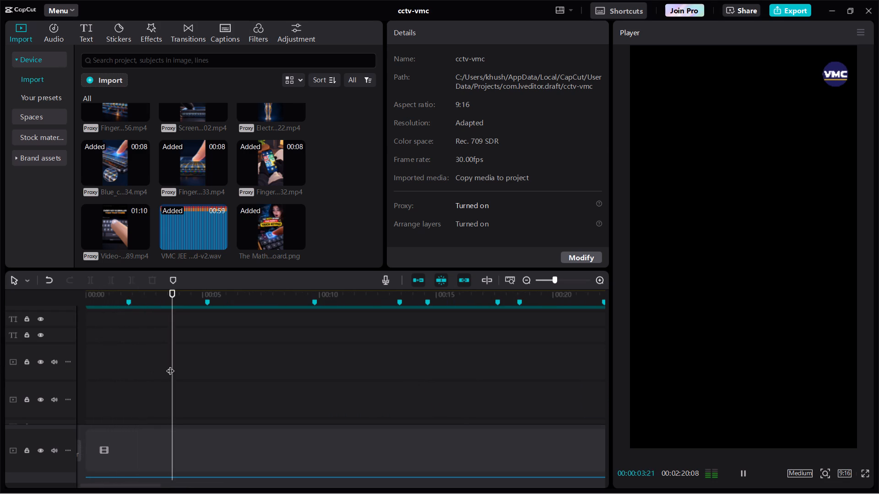
click(136, 365)
drag(136, 365, 38, 380)
Switch to the browser, load Pinterest in the All-EDITS-SEPTEMBER tab and open the KlickPin video downloader in a new tab.
key(alt+Tab)
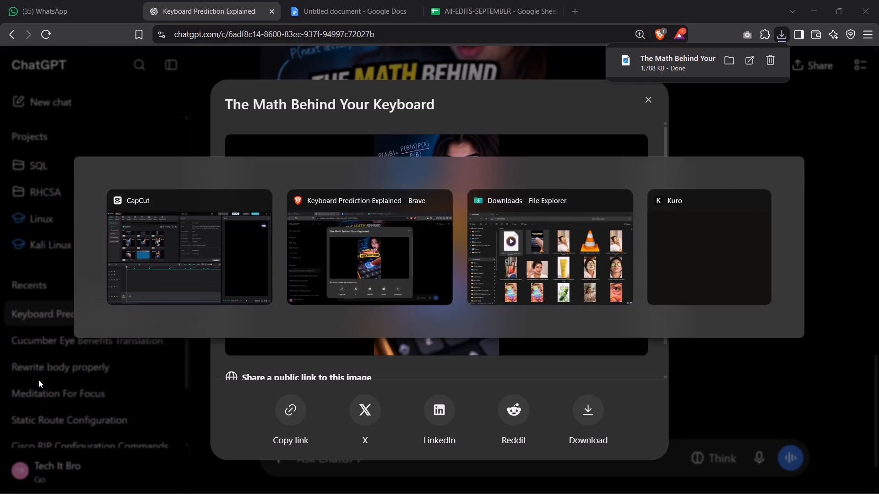
click(326, 0)
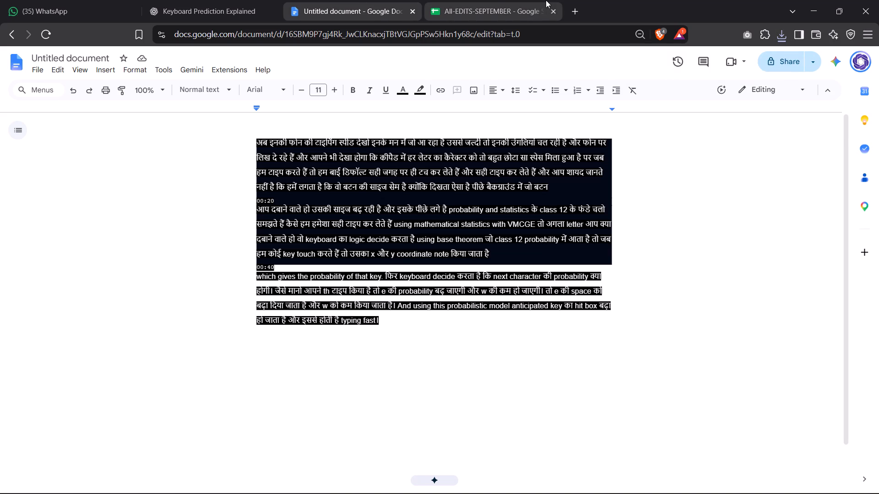
click(489, 3)
click(432, 31)
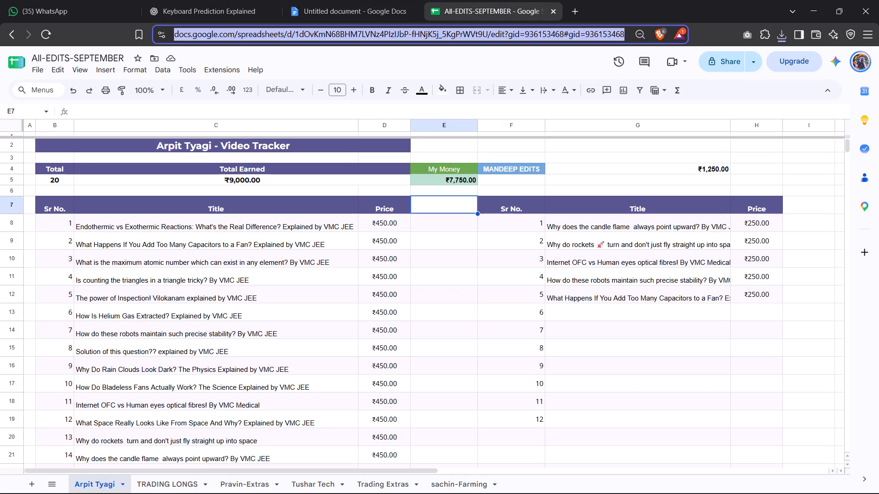
text(pin)
key(Return)
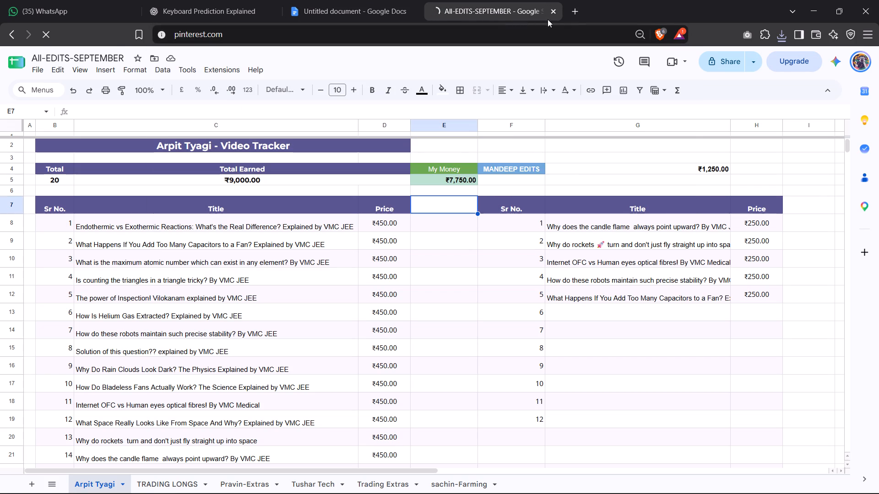
click(574, 14)
text(jk)
key(ctrl+a)
text(kl)
key(Return)
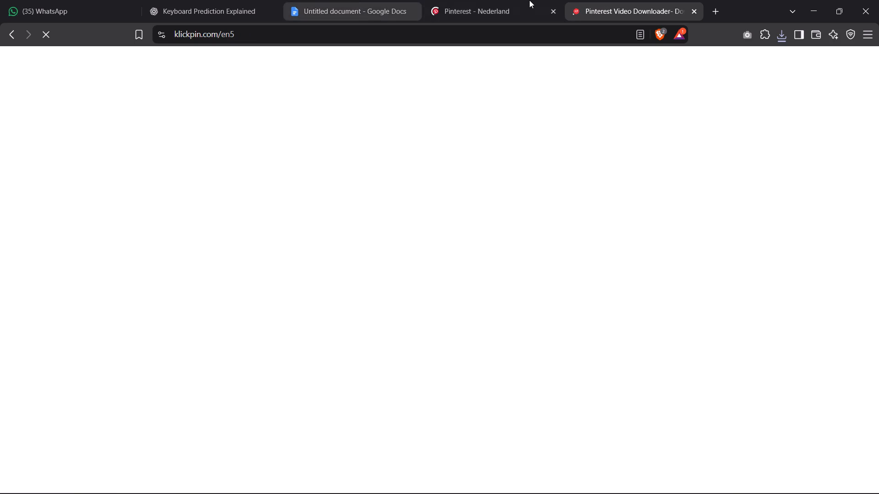
Search Pinterest for "typing video" and refine the search to "phone typing video".
click(529, 0)
click(262, 70)
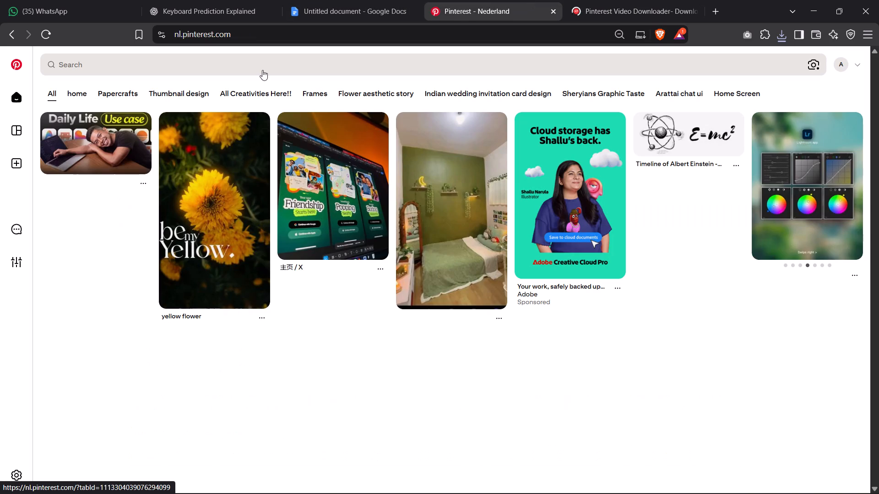
text(typ)
text(ing video)
key(Return)
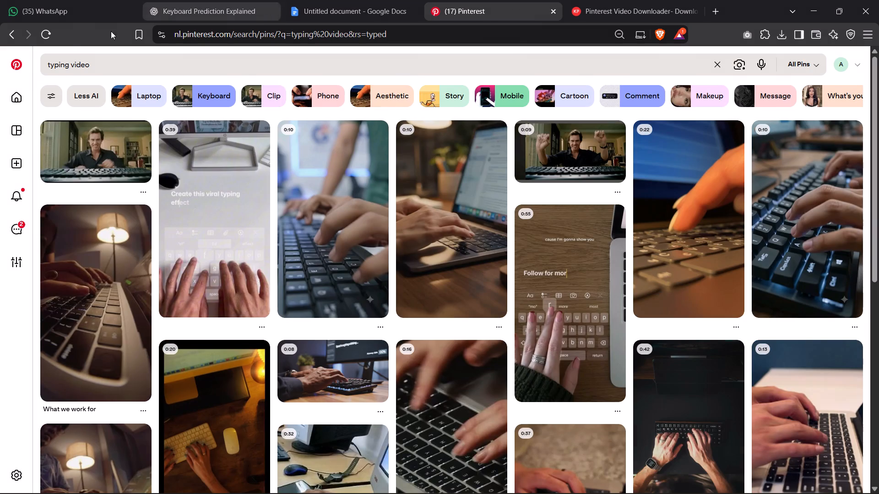
click(50, 65)
key(Left)
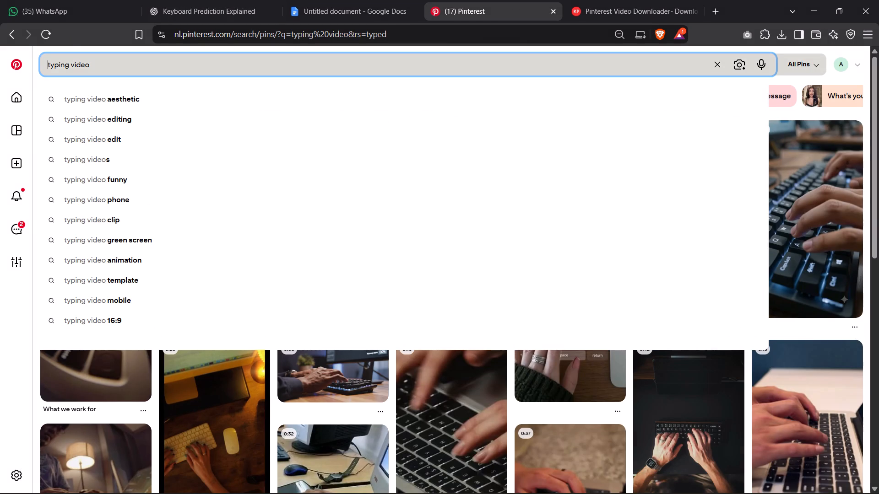
text(phone)
key(space)
key(Return)
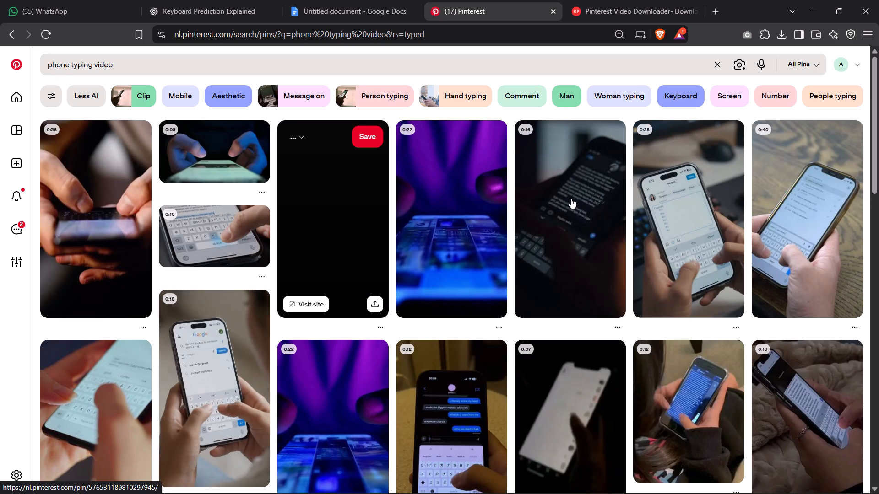
Copy the link of the dark 0:16 phone-typing pin, load it in KlickPin and download its video from the preview.
right_click(571, 199)
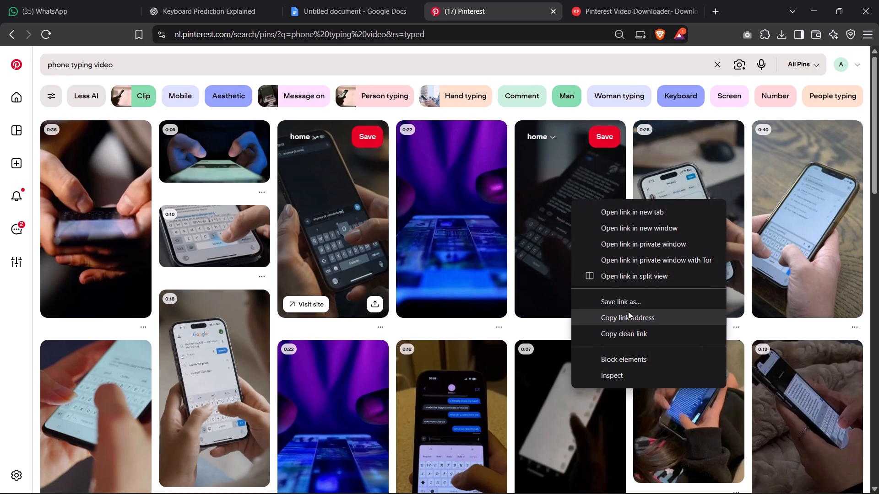
click(628, 311)
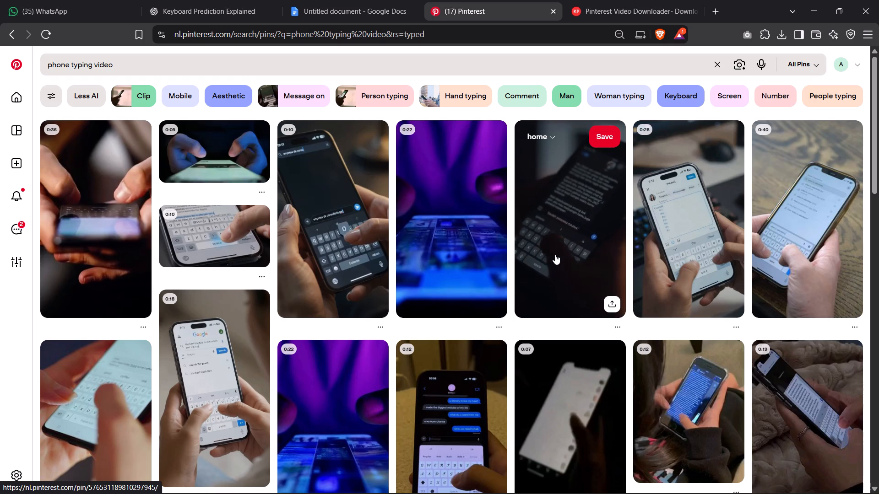
click(612, 7)
click(248, 209)
key(ctrl+v)
key(Return)
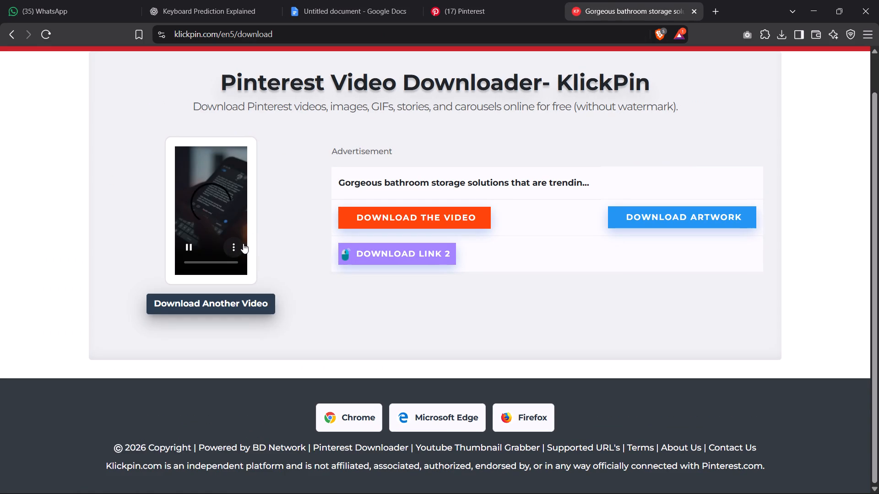
click(243, 243)
click(231, 238)
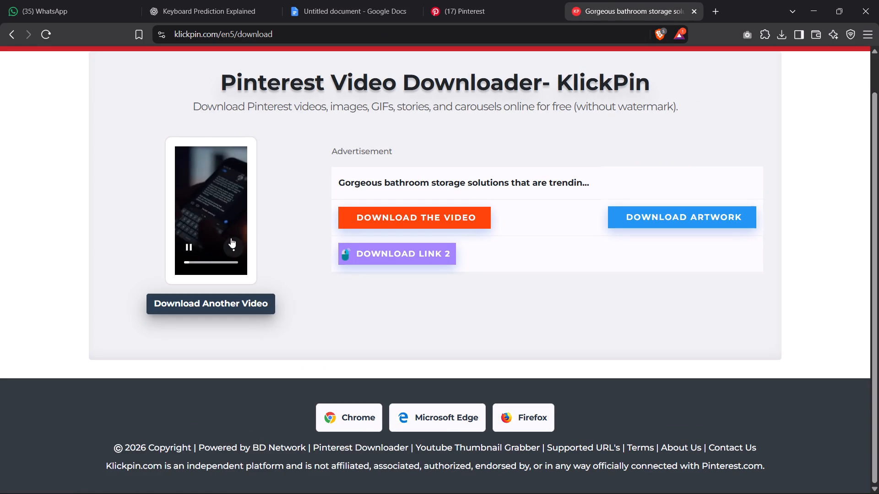
click(175, 168)
click(192, 191)
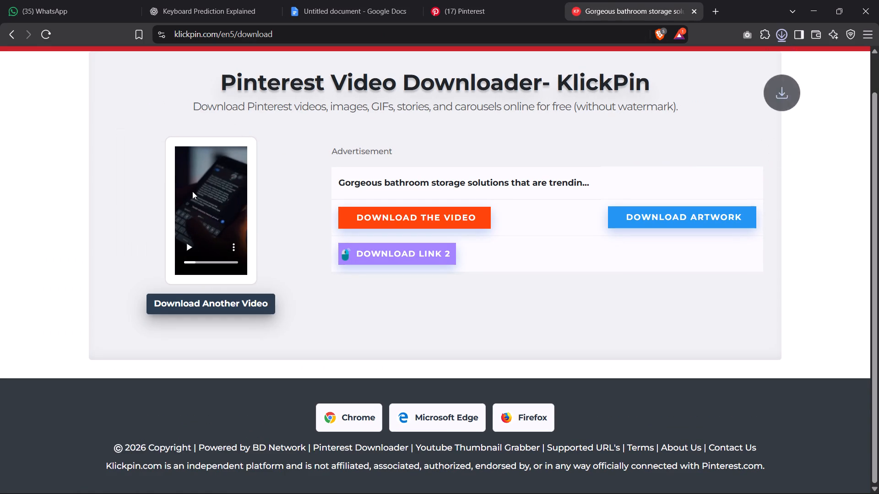
Return to the Pinterest phone-typing results and copy the link of the 0:10 pin showing a New Message being typed.
click(537, 0)
scroll(358, 316, down, 1)
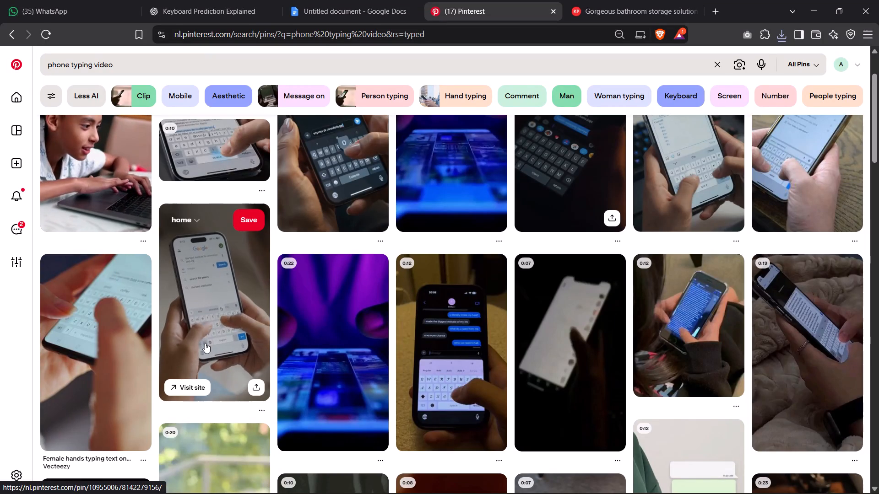
right_click(220, 281)
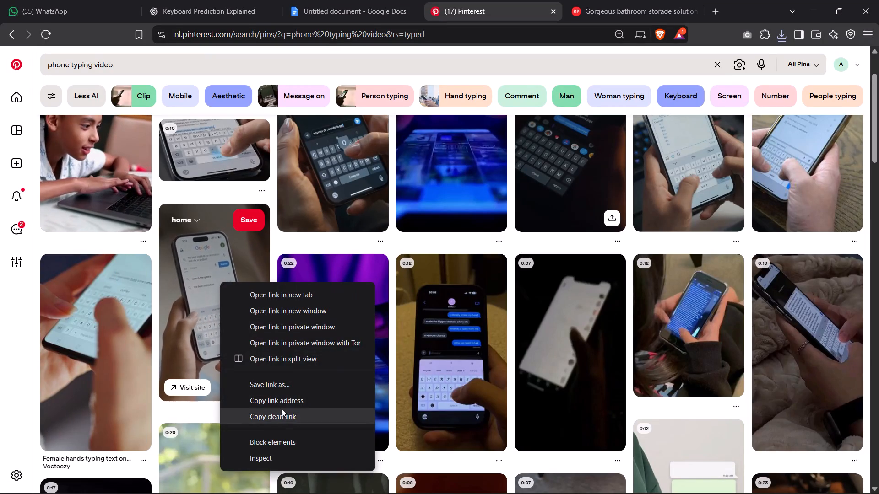
click(282, 398)
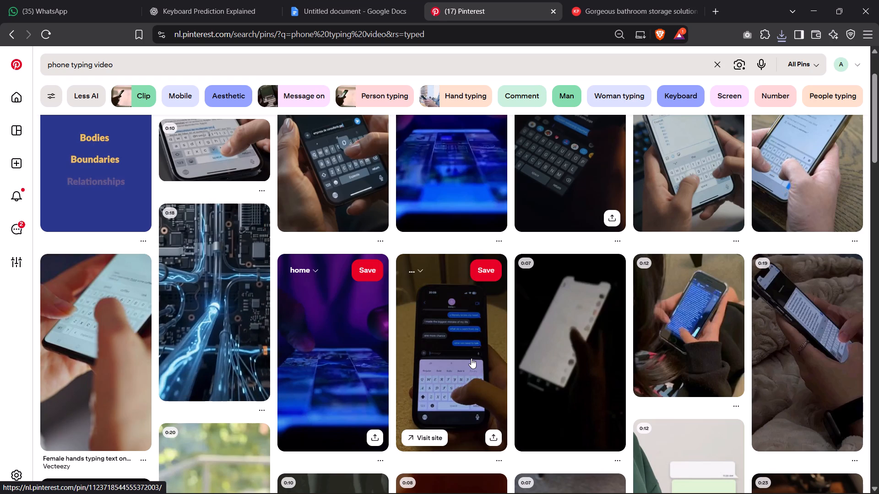
scroll(471, 358, down, 1)
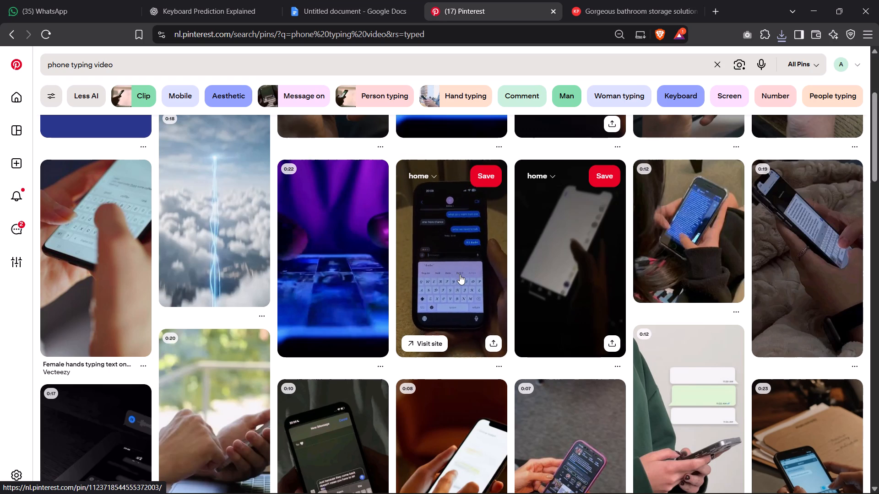
scroll(460, 274, down, 1)
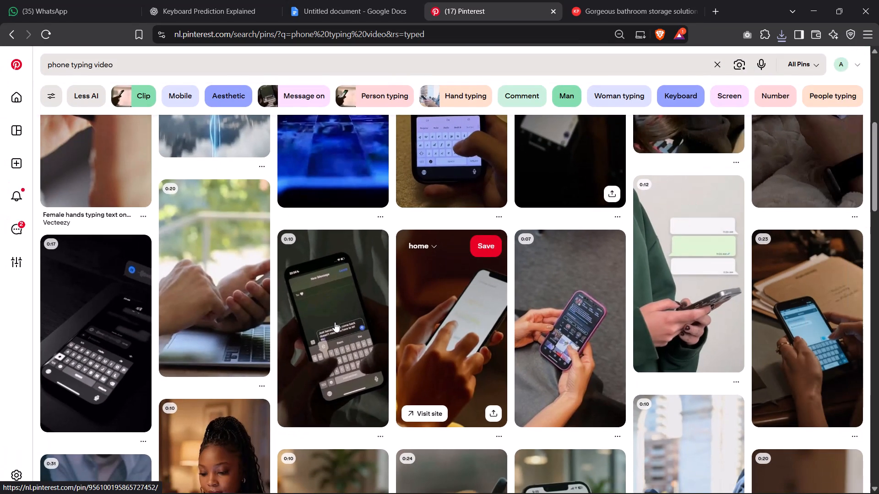
right_click(355, 348)
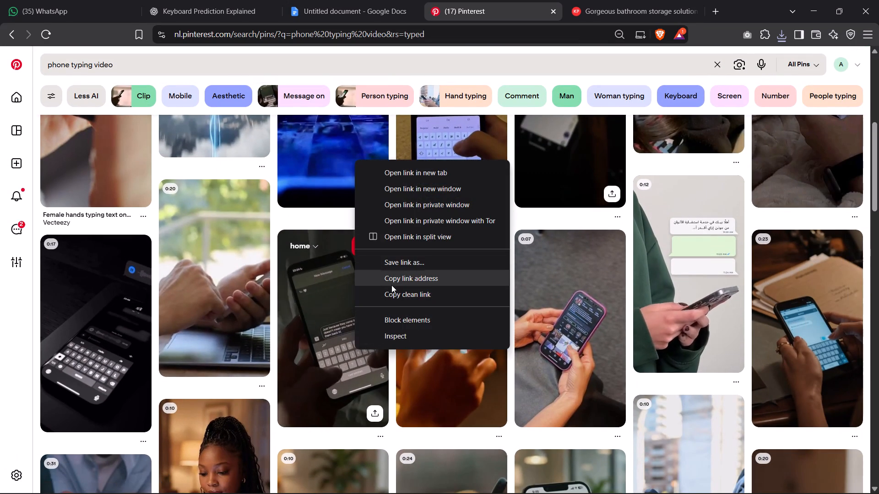
click(389, 283)
Load the copied pin link in KlickPin as another video and download it from the preview.
click(631, 0)
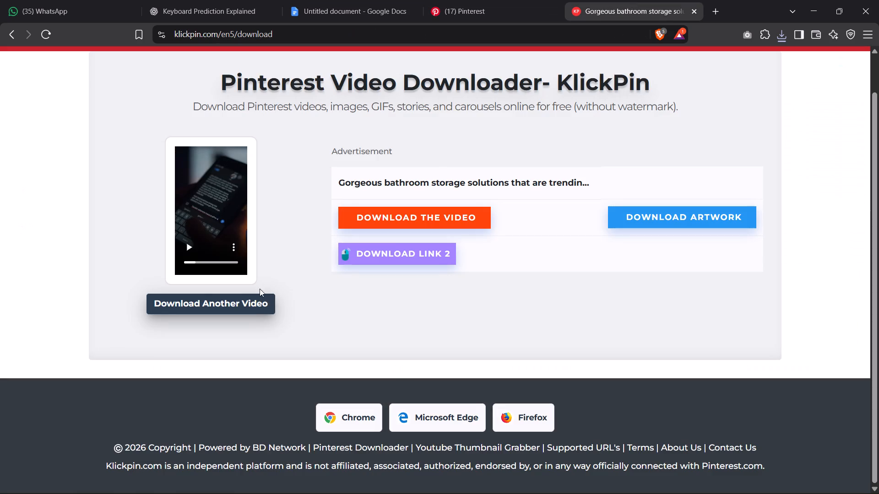
click(253, 299)
key(ctrl+v)
key(Return)
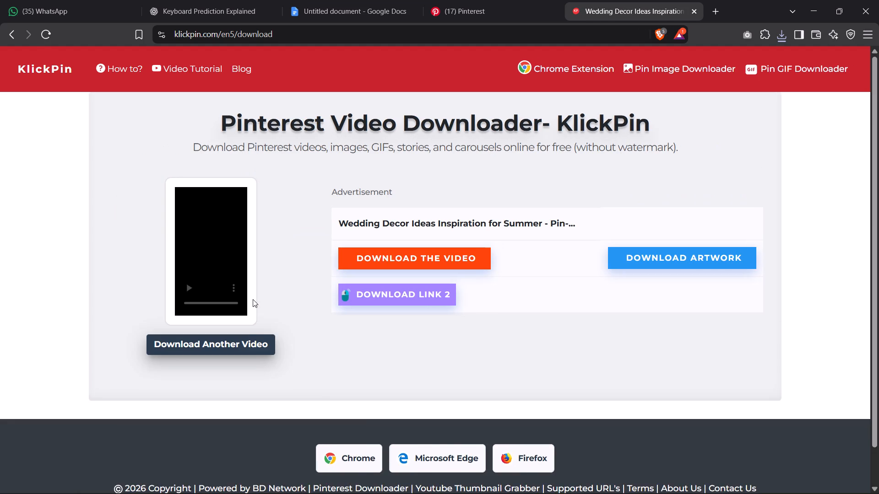
click(239, 247)
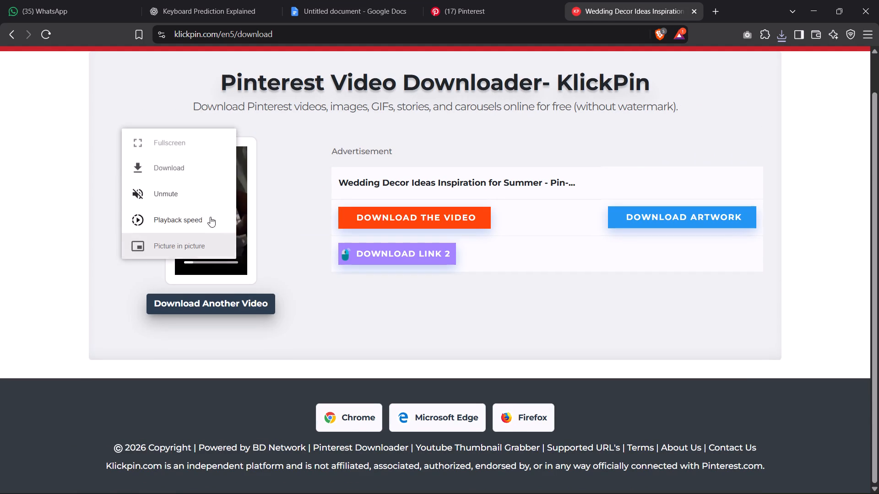
click(162, 178)
click(208, 200)
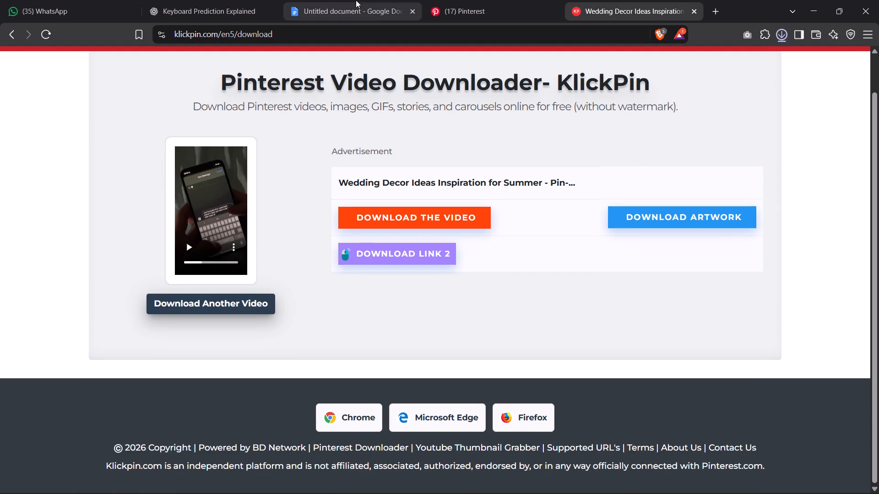
Bring the newest downloaded video, ccc28ac15d9a0a3f42ca92b7e254bcce.mp4, into CapCut and place it at the timeline start.
drag(657, 72, 589, 84)
key(alt+Tab)
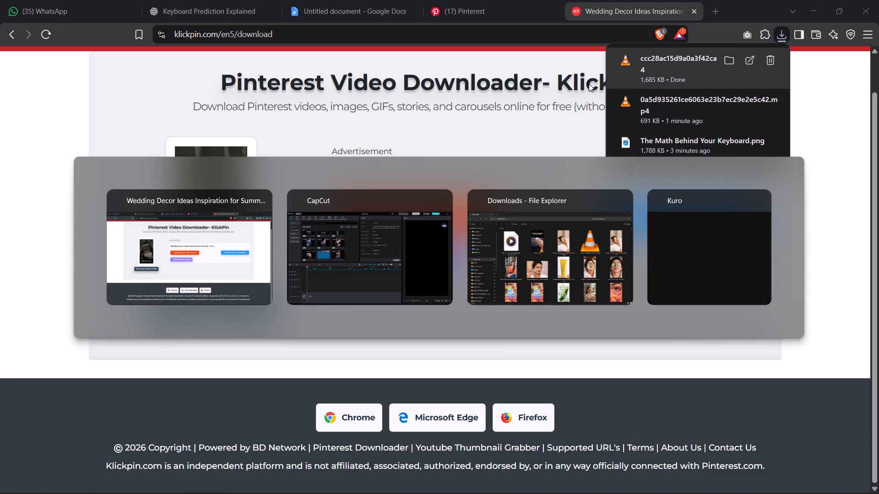
drag(589, 84, 355, 323)
Import the other downloaded video, 0a5d935261ce6063e23b7ec29e2e5c42.mp4, from the browser downloads into the CapCut project media and preview it.
key(alt+Tab)
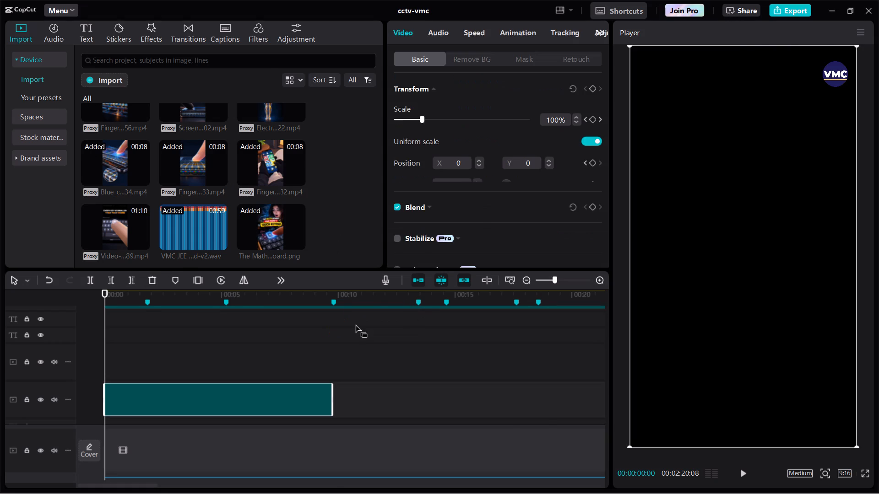
drag(679, 101, 569, 107)
key(alt+Tab)
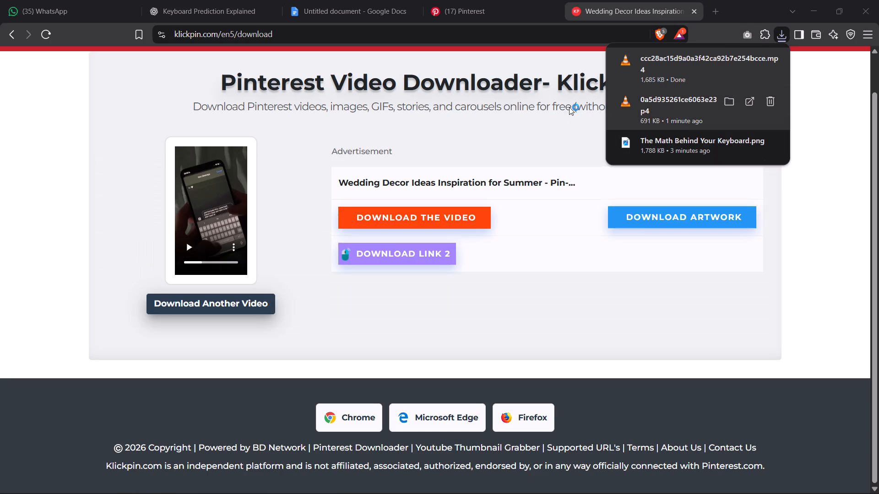
drag(569, 107, 285, 182)
key(alt+Tab)
key(alt+Tab)
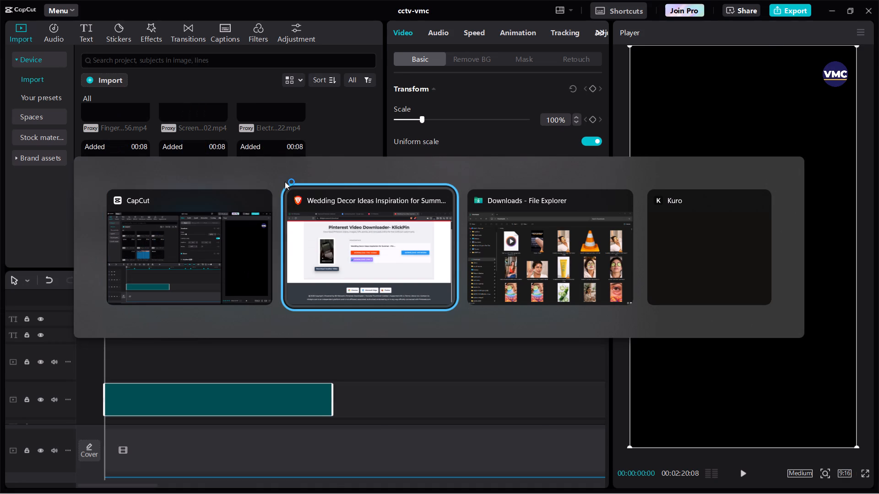
drag(285, 182, 247, 351)
key(alt+Tab)
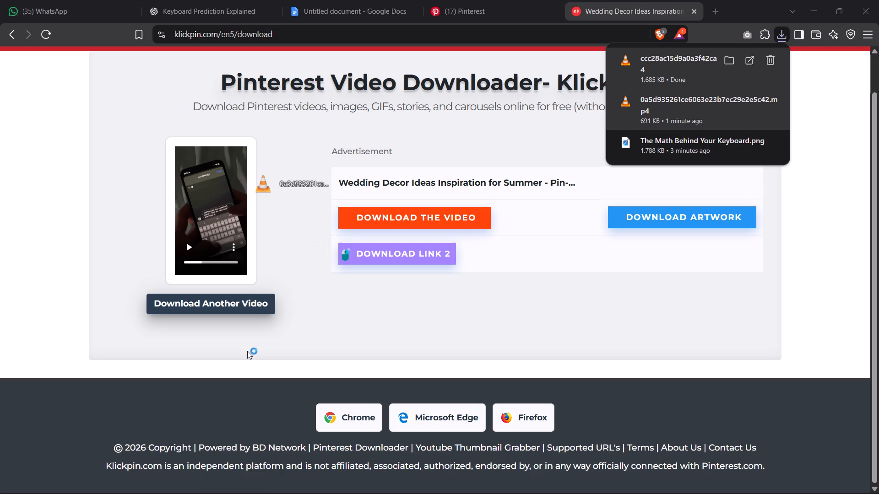
drag(247, 351, 285, 182)
scroll(247, 351, down, 2)
scroll(212, 256, down, 1)
key(space)
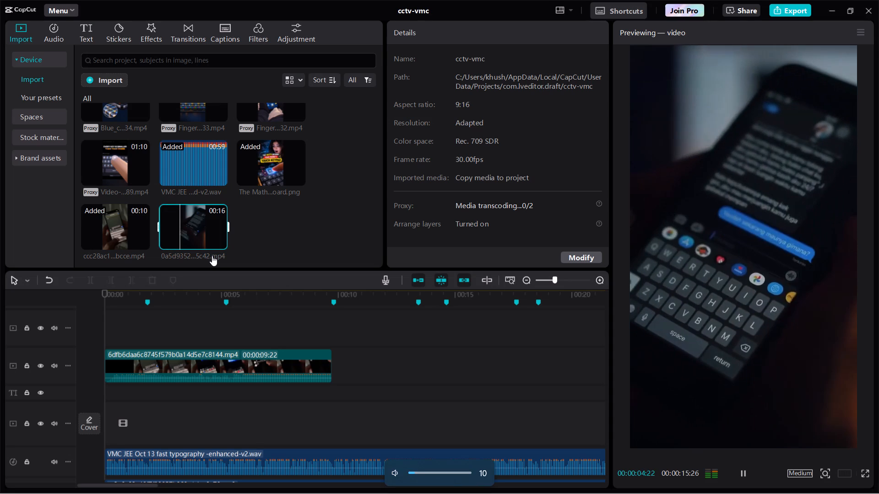
Play the phone-typing clip at the timeline start and set its speed to 1.4x.
click(197, 370)
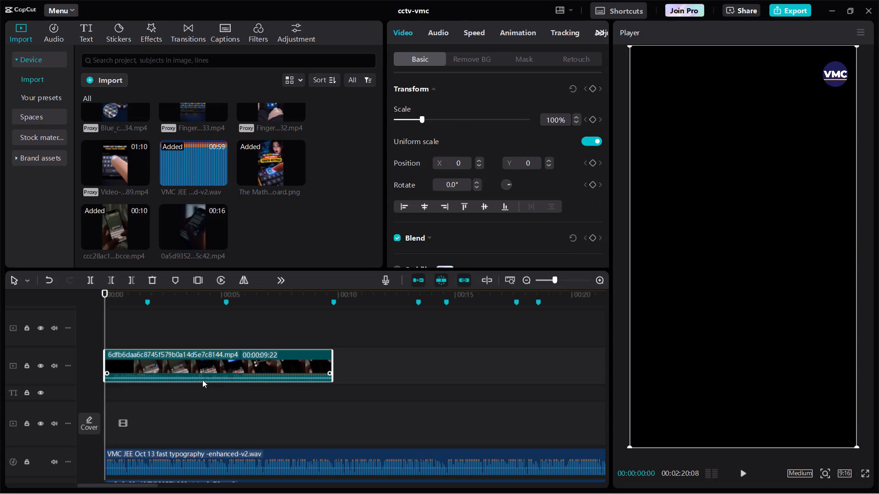
drag(195, 379, 195, 405)
key(space)
key(space)
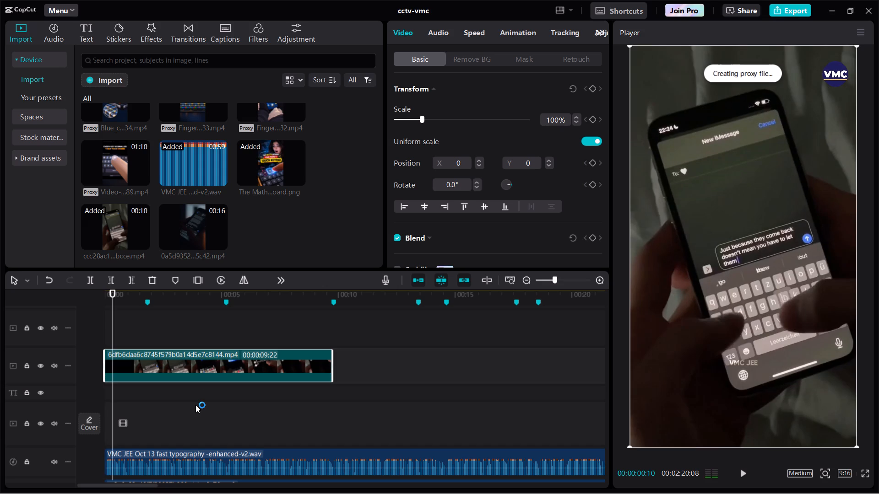
key(space)
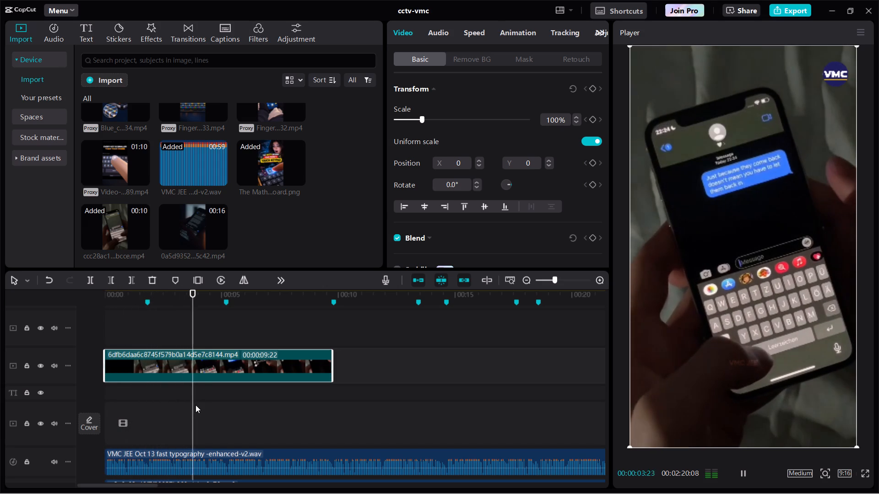
key(space)
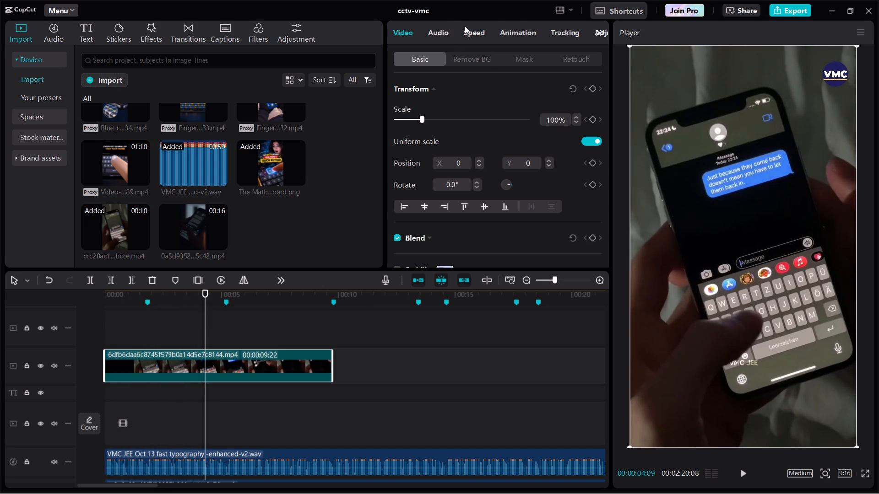
click(465, 26)
click(438, 103)
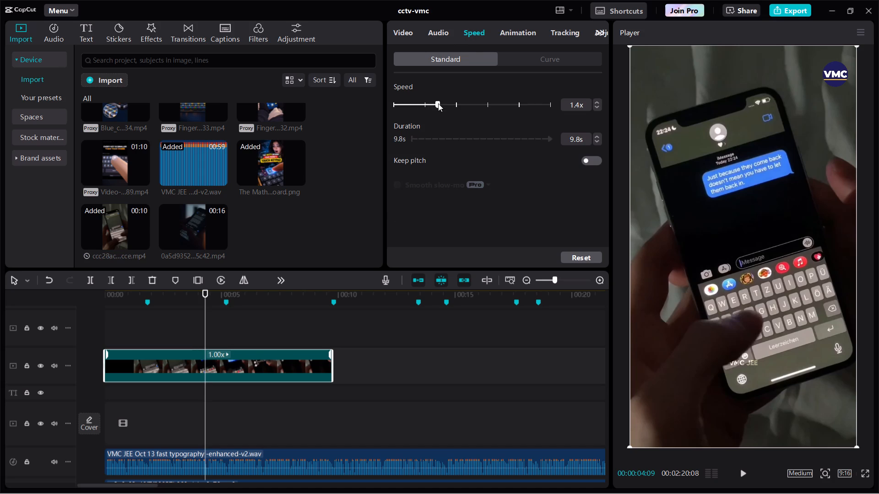
Trim the beginning of the 1.4x clip at about 00:00:00:09, keeping it at the timeline start.
click(173, 291)
drag(173, 291, 30, 295)
key(space)
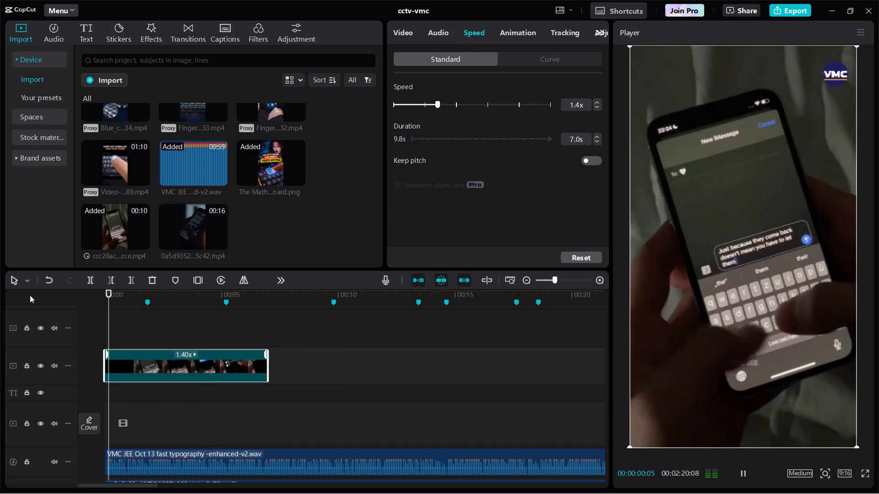
key(space)
double_click(109, 316)
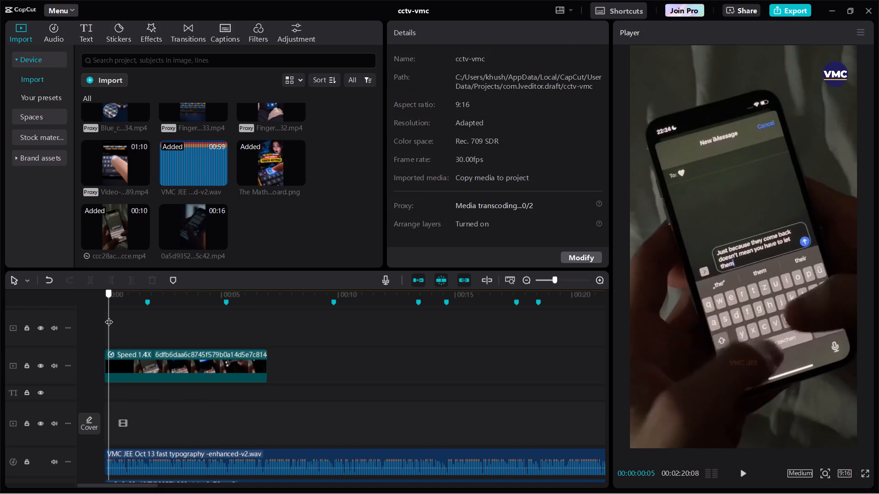
click(114, 350)
key(q)
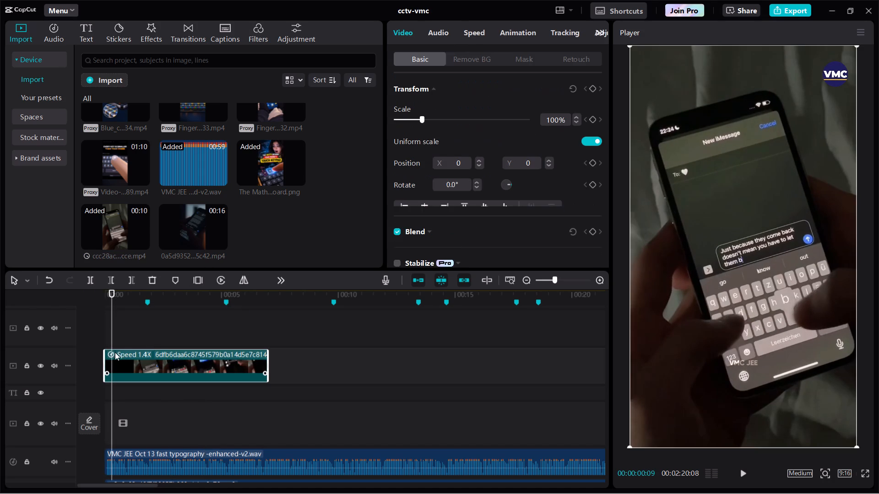
drag(140, 368, 115, 379)
Replay the opening and trim the end of the 1.4x clip at the first marker, 00:00:01:25.
click(111, 338)
drag(111, 338, 98, 338)
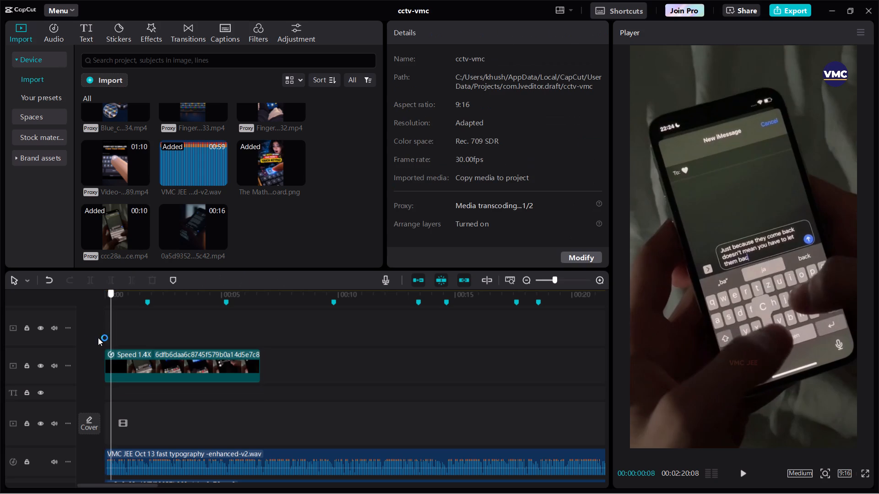
drag(98, 338, 84, 338)
key(space)
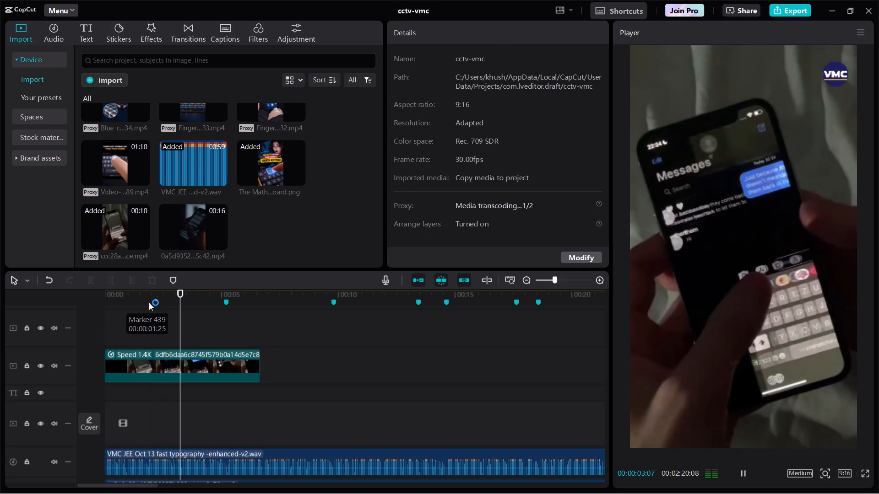
click(148, 291)
click(139, 346)
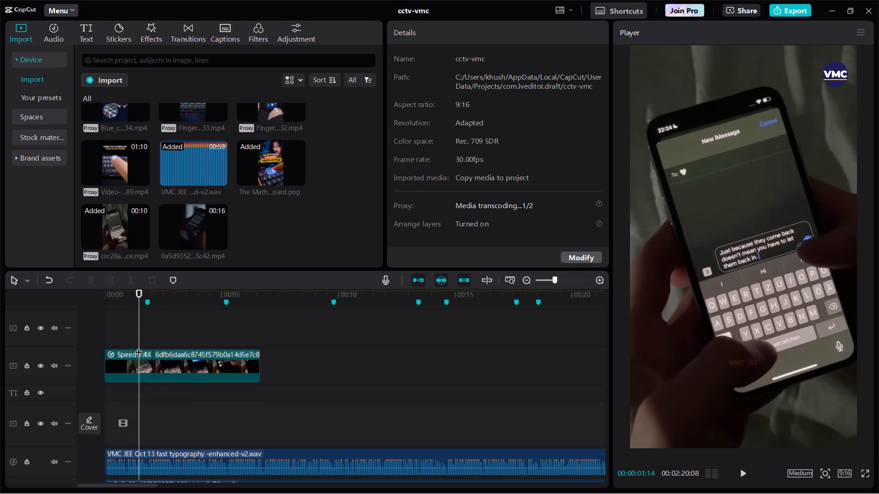
click(139, 357)
drag(140, 329, 147, 331)
key(w)
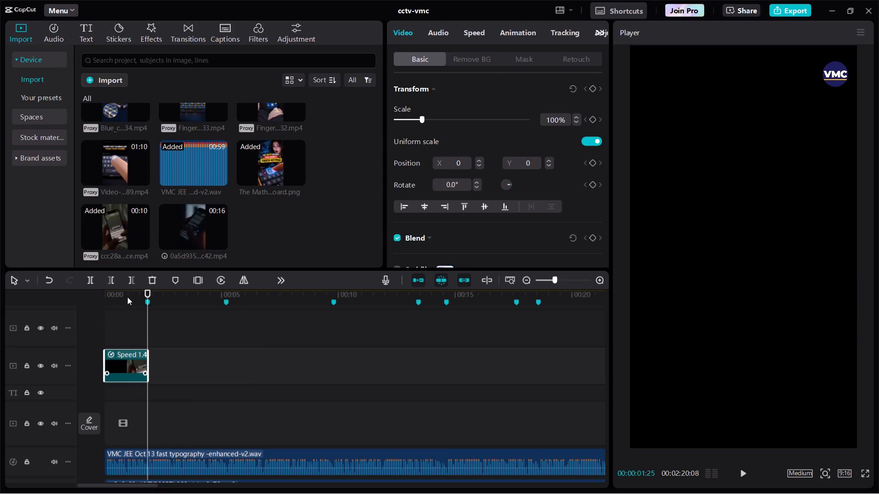
Place the dark 0:16 phone-typing video on the same track directly after the first clip, starting at 00:00:01:25.
click(127, 297)
drag(127, 297, 147, 298)
drag(195, 220, 150, 370)
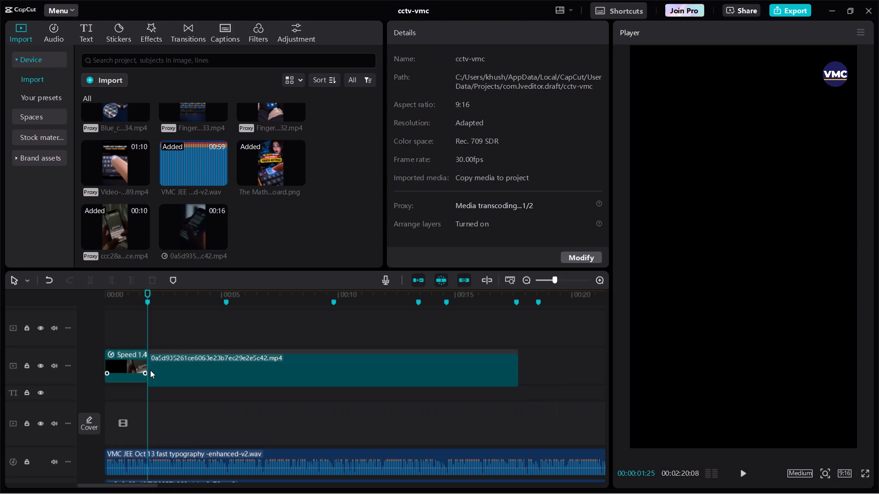
drag(212, 377, 214, 414)
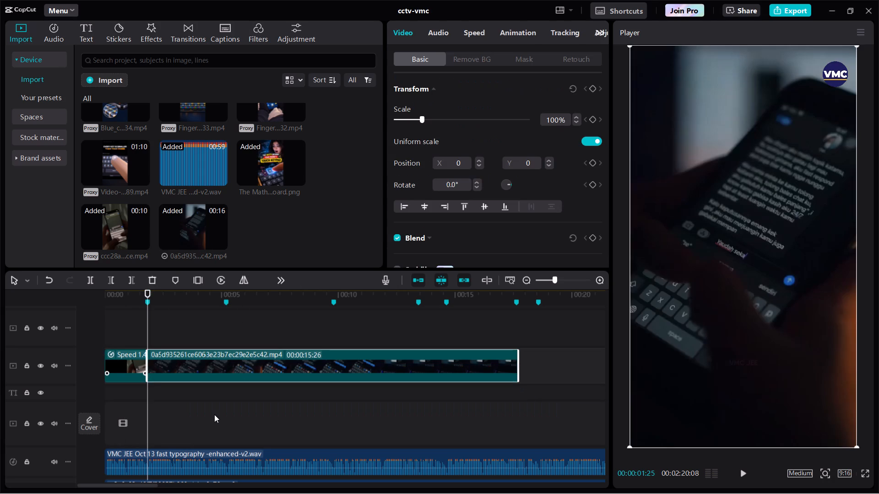
Play the dark phone-typing clip up to the second marker and set its speed to 1.3x.
key(space)
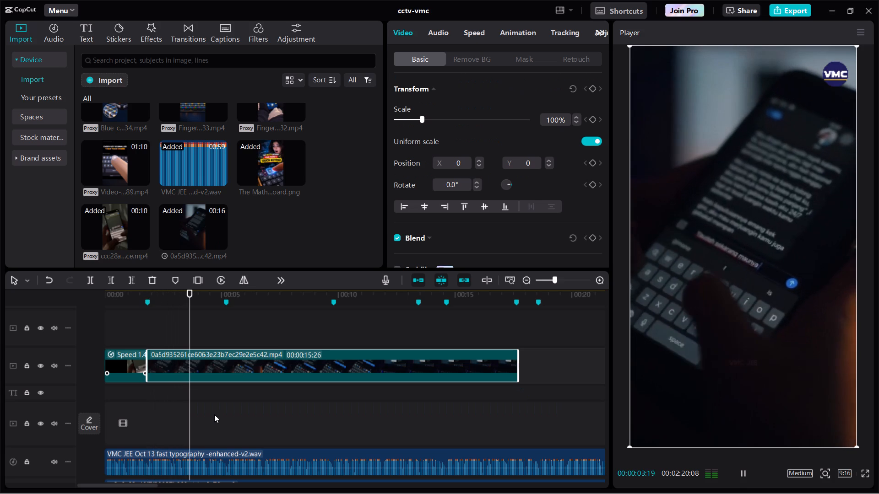
key(space)
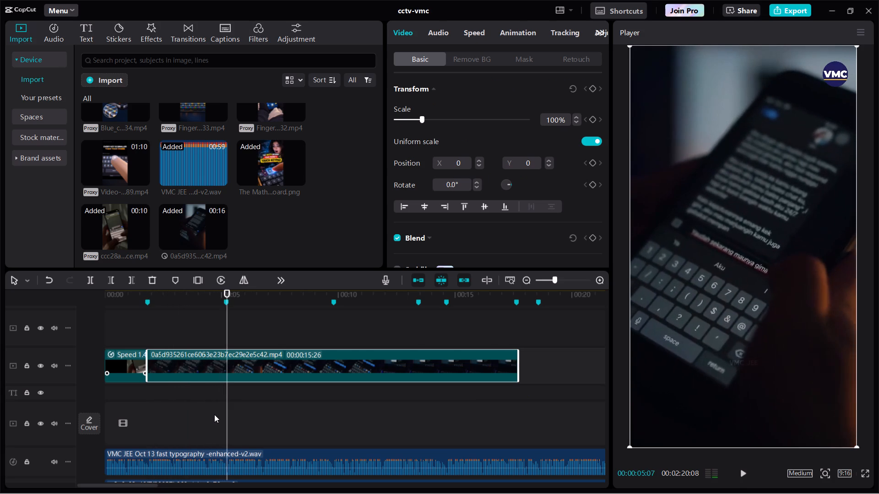
click(227, 327)
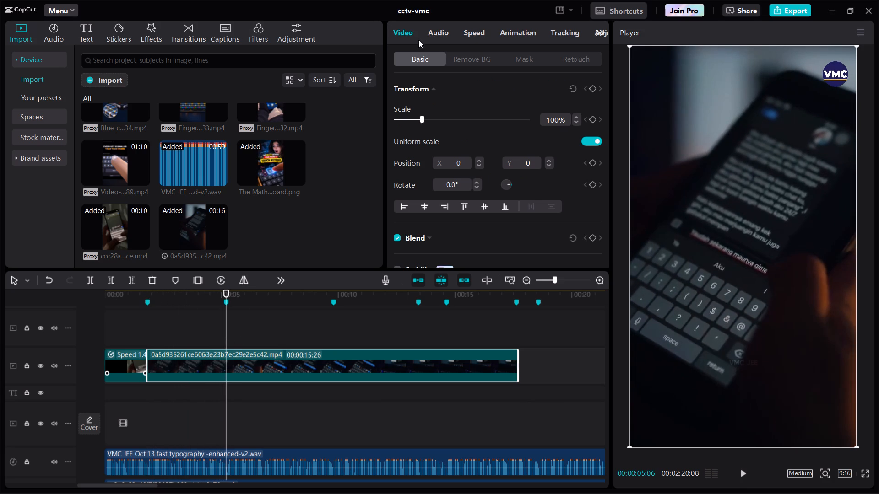
click(472, 30)
click(433, 107)
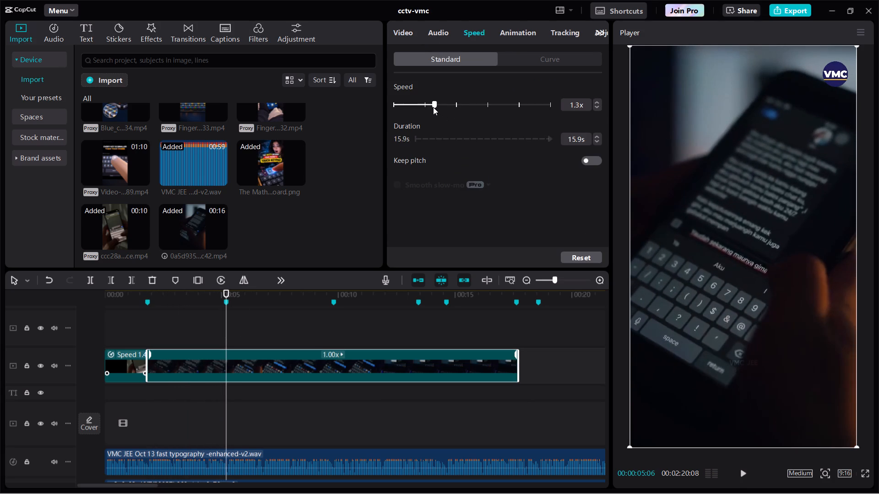
Trim the end of the 1.3x clip at the second marker, 00:00:05:06, and replay the opening.
key(w)
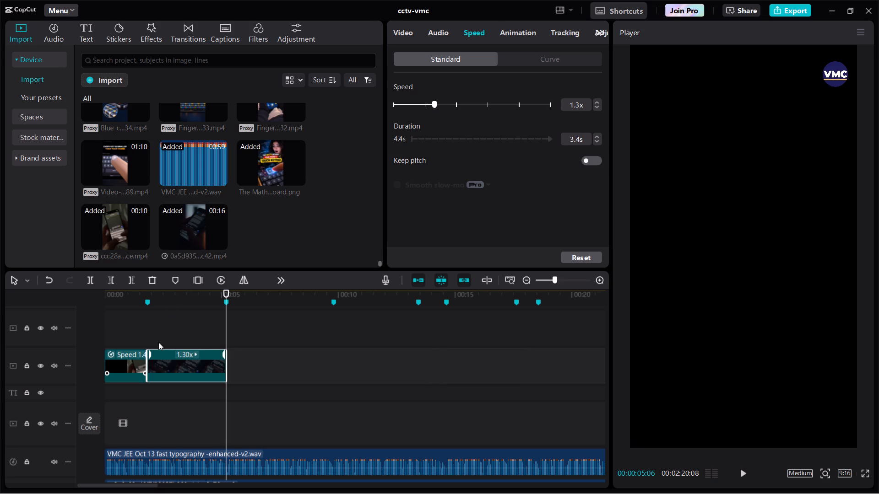
click(158, 342)
drag(158, 342, 71, 337)
key(space)
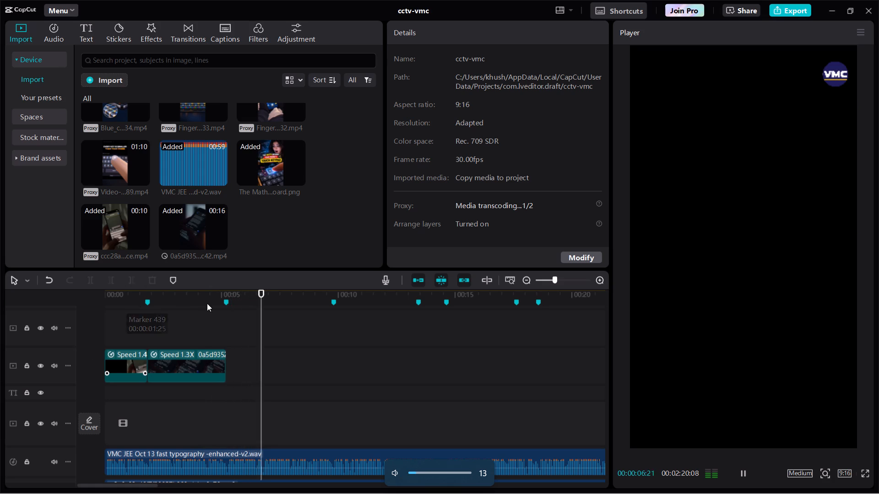
click(227, 319)
key(alt+Tab)
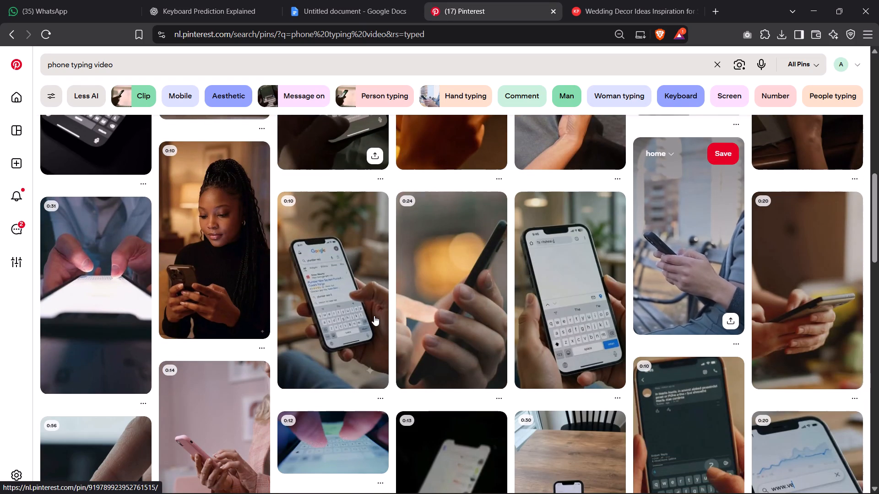
right_click(687, 232)
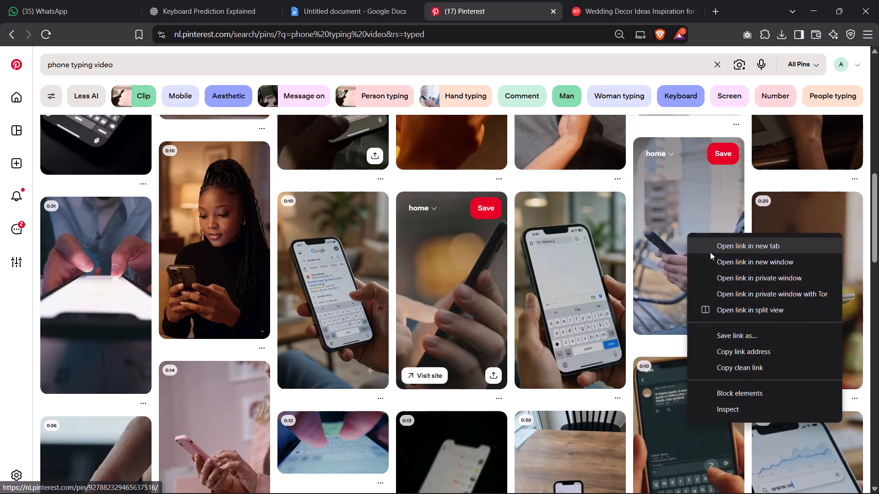
click(742, 347)
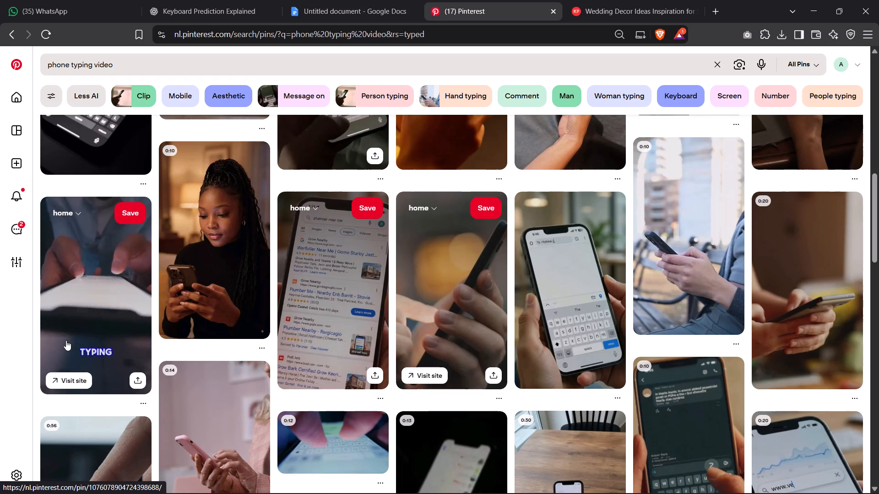
right_click(694, 231)
click(737, 351)
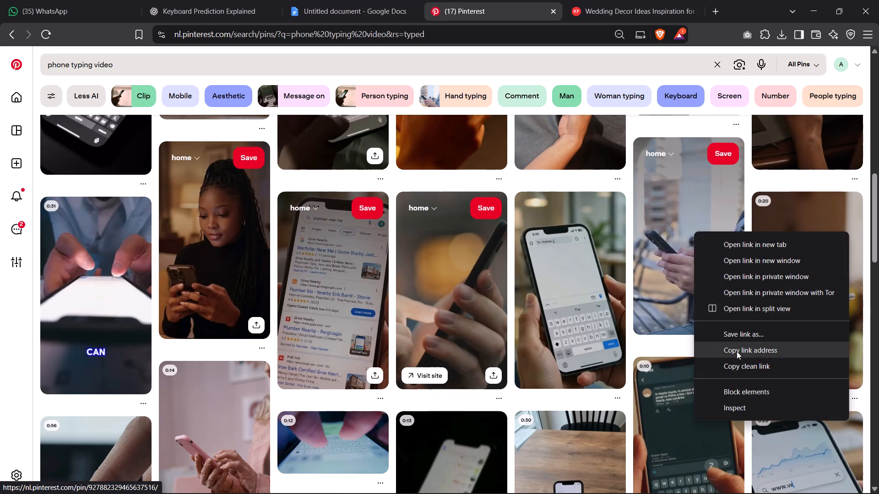
Download the outdoor phone-typing video from the copied pin link with the KlickPin Pinterest Video Downloader.
click(583, 0)
click(188, 311)
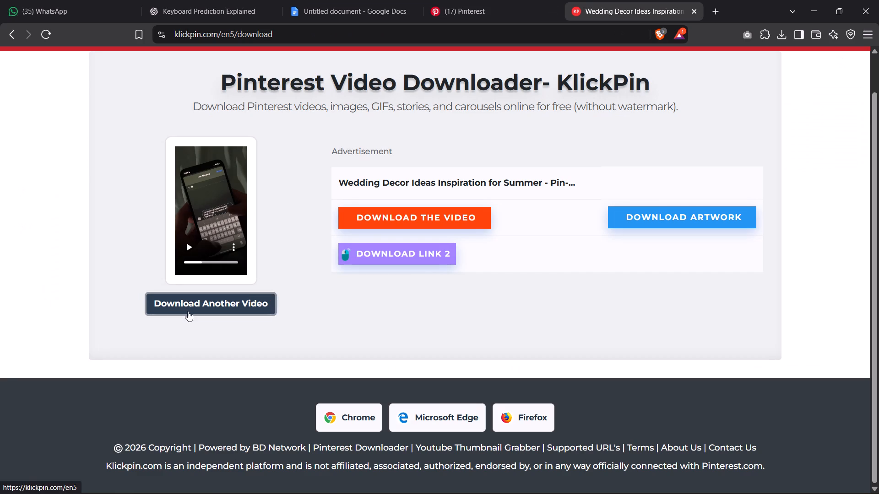
key(ctrl+v)
key(Return)
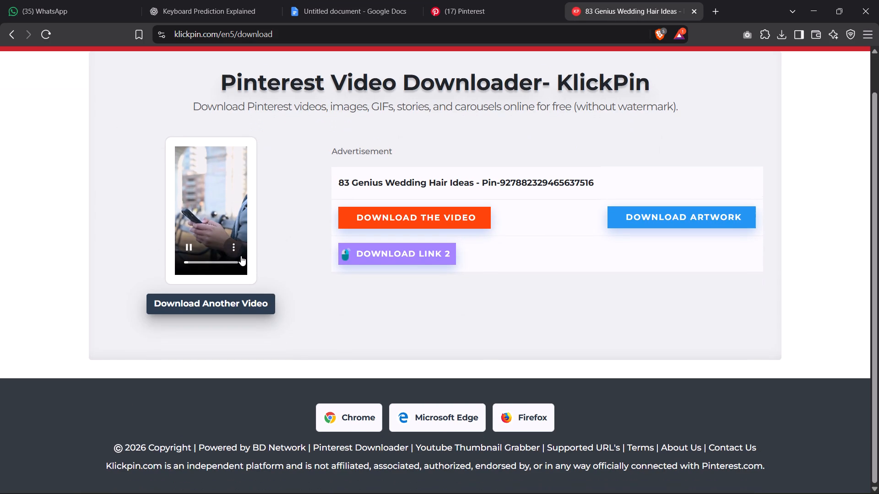
click(241, 256)
click(157, 167)
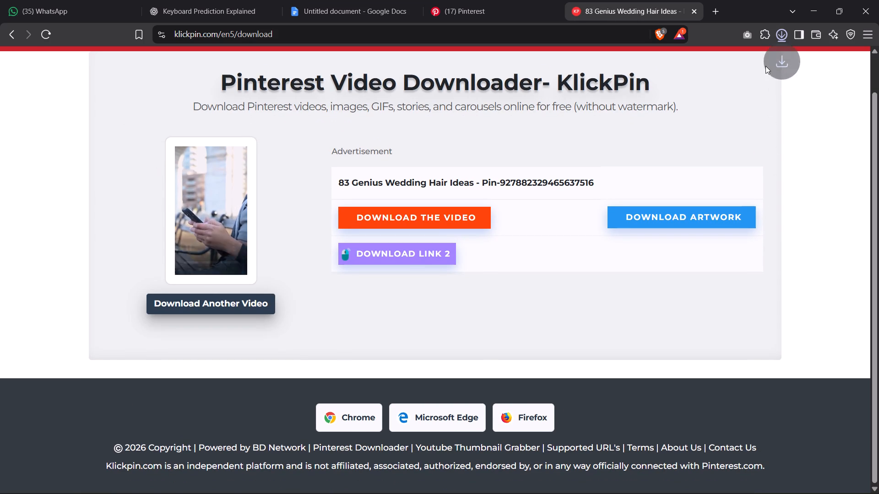
Bring the downloaded outdoor video into the CapCut timeline directly after the 1.3x clip, starting at 00:00:05:06.
drag(664, 73, 553, 128)
key(alt+Tab)
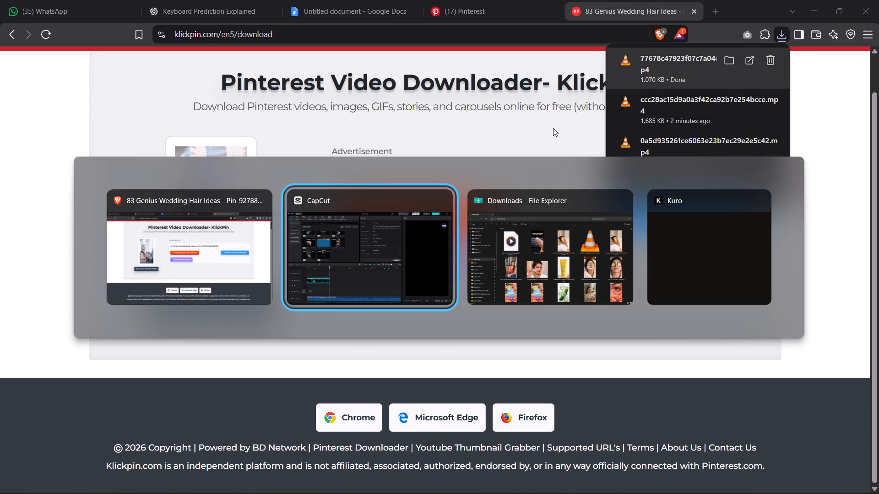
drag(553, 128, 399, 318)
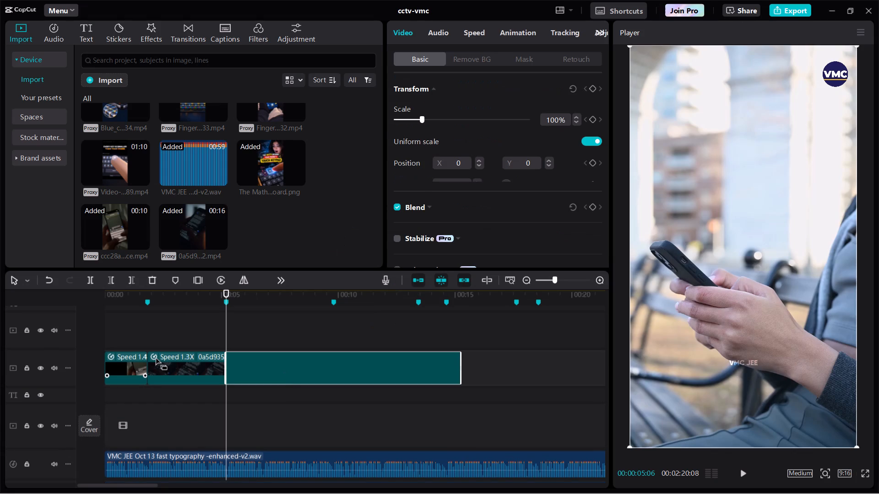
Move the outdoor phone-typing clip to the timeline start on the track above the two sped-up clips.
ctrl+scroll(155, 356, up, 2)
drag(258, 362, 86, 349)
drag(261, 396, 77, 365)
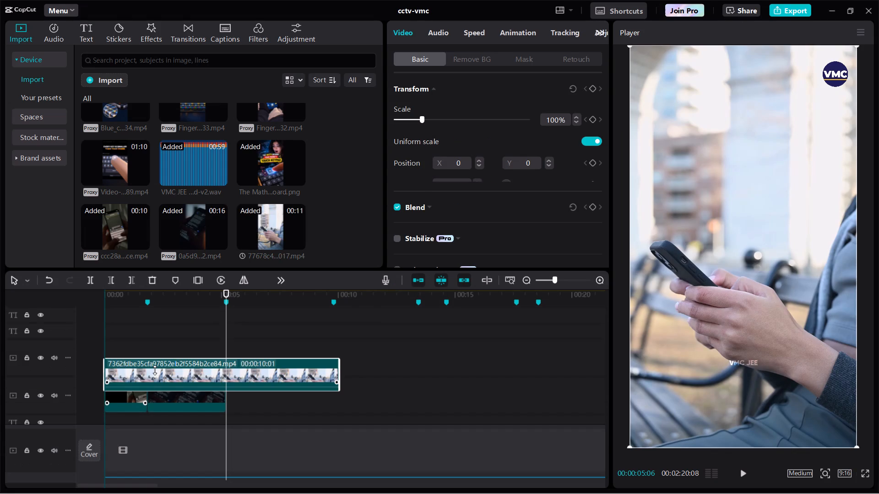
drag(155, 370, 150, 381)
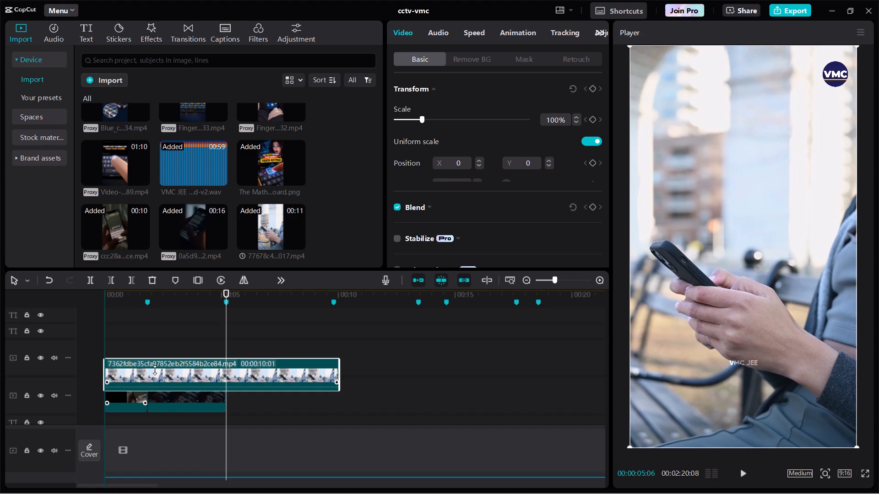